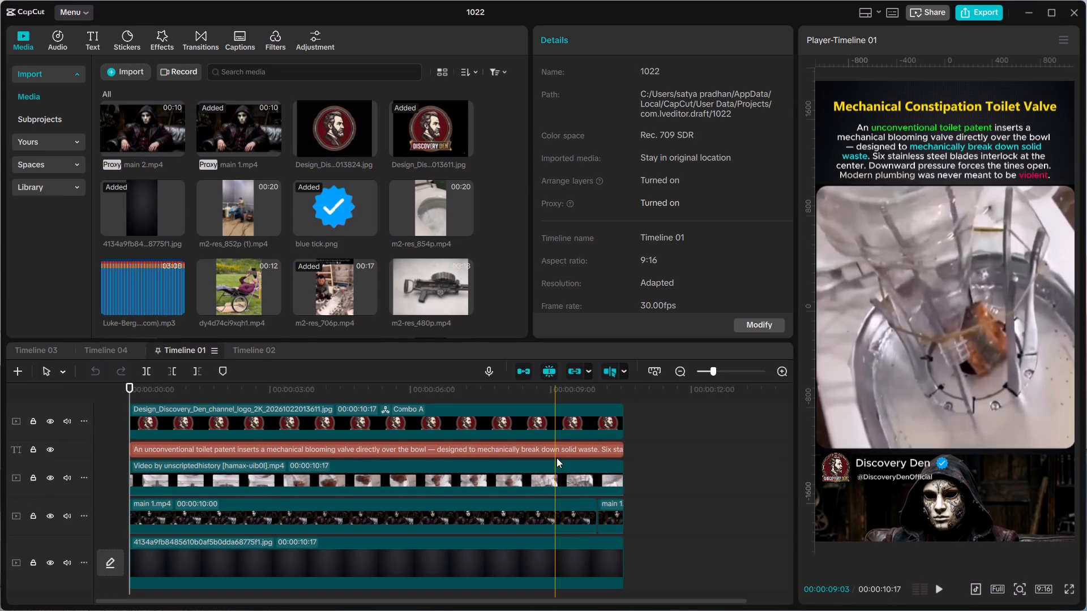
scroll(338, 183, "down", 5)
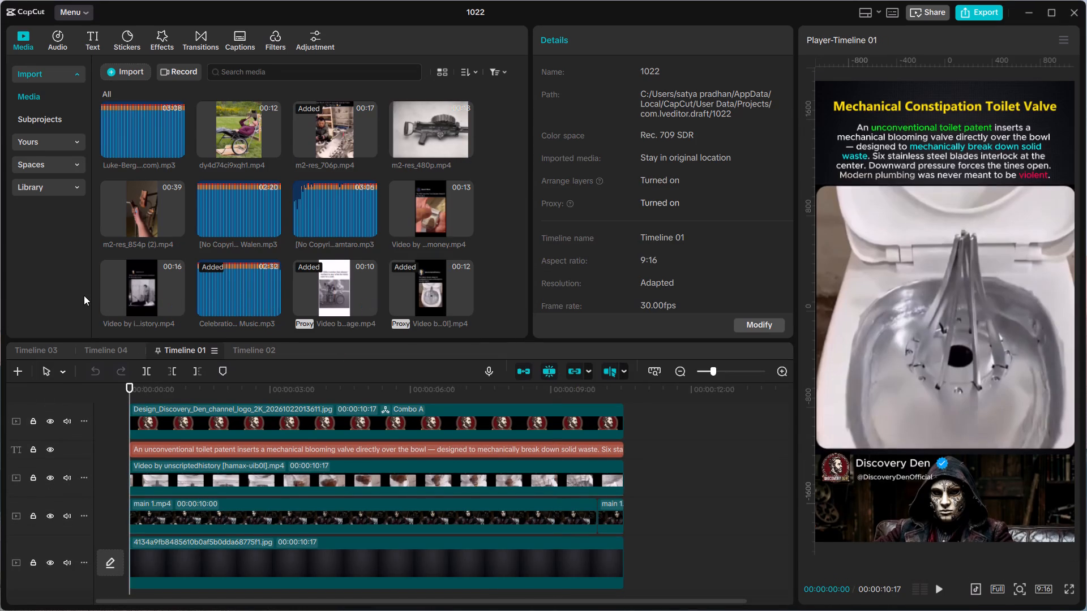
left_click_drag(96, 294, 119, 291)
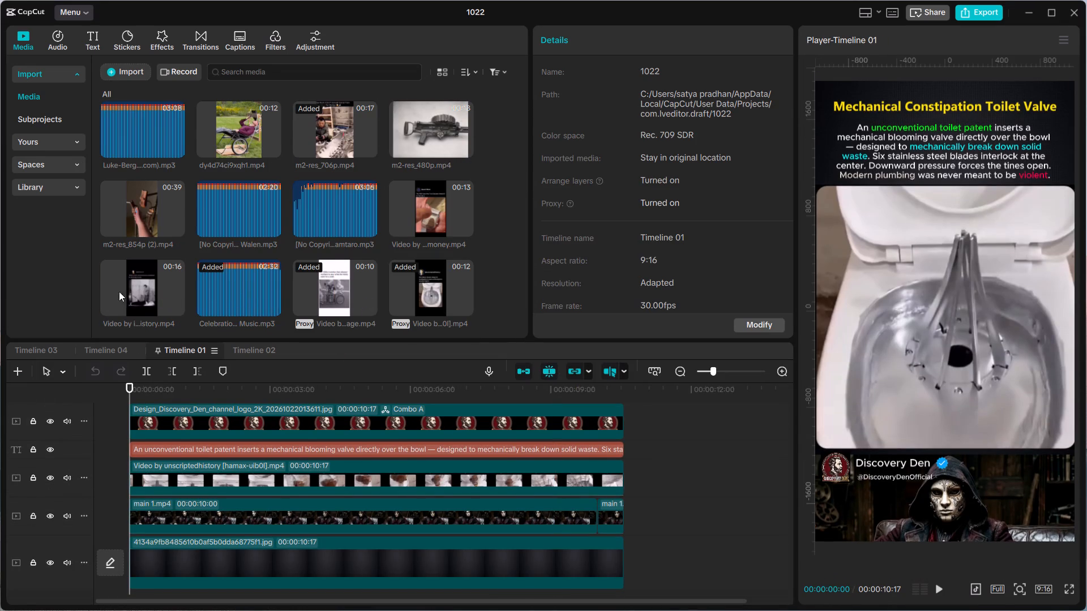
left_click_drag(119, 291, 469, 287)
key("Delete")
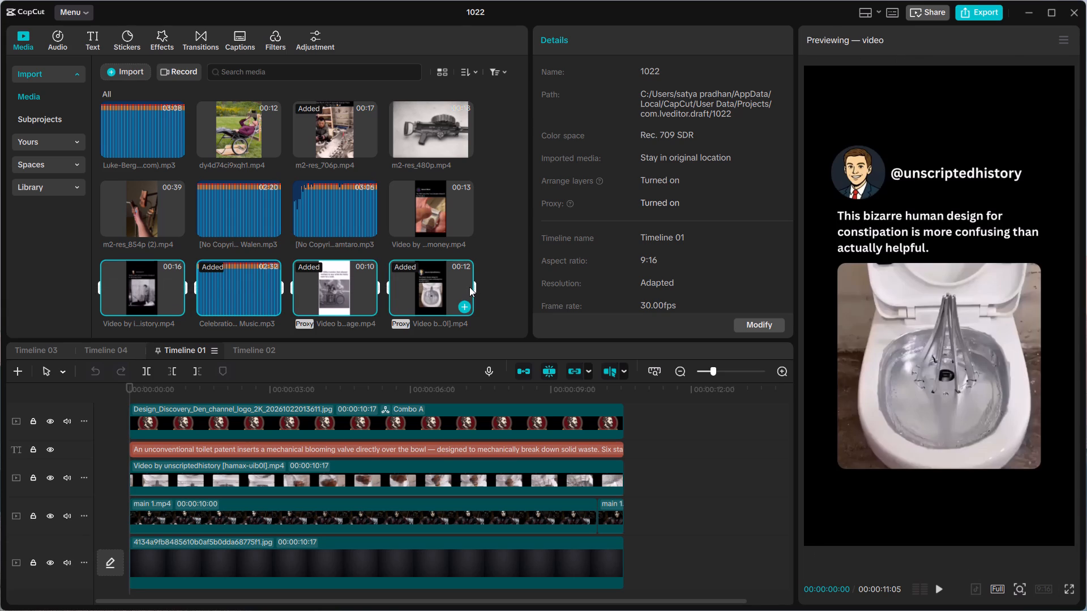
left_click(504, 368)
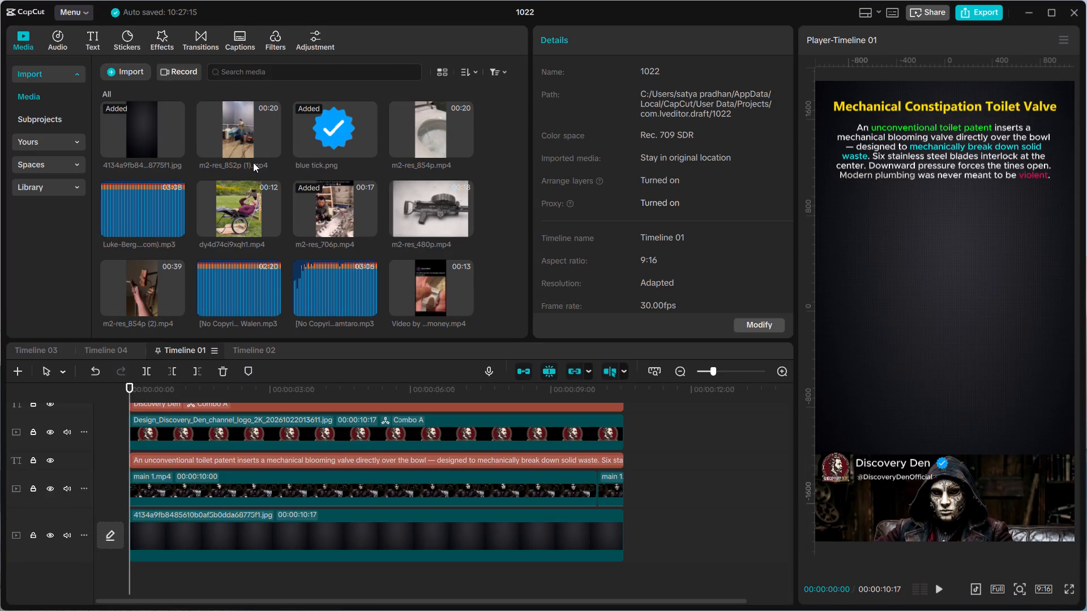
Import the file Video by raydean.media from the Videos folder in Downloads into the project media.
left_click(129, 78)
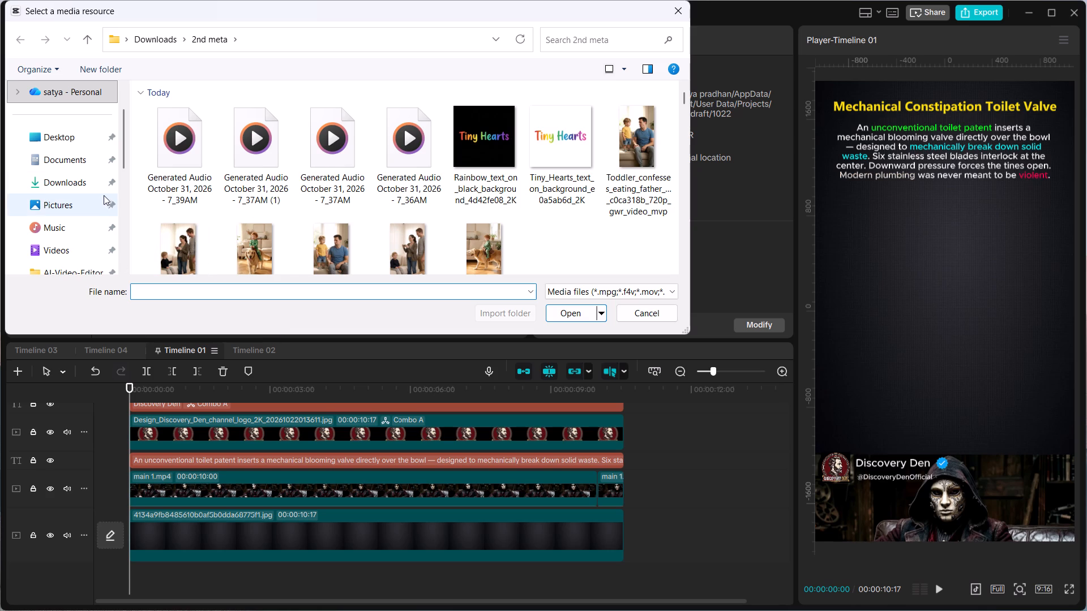
left_click(84, 188)
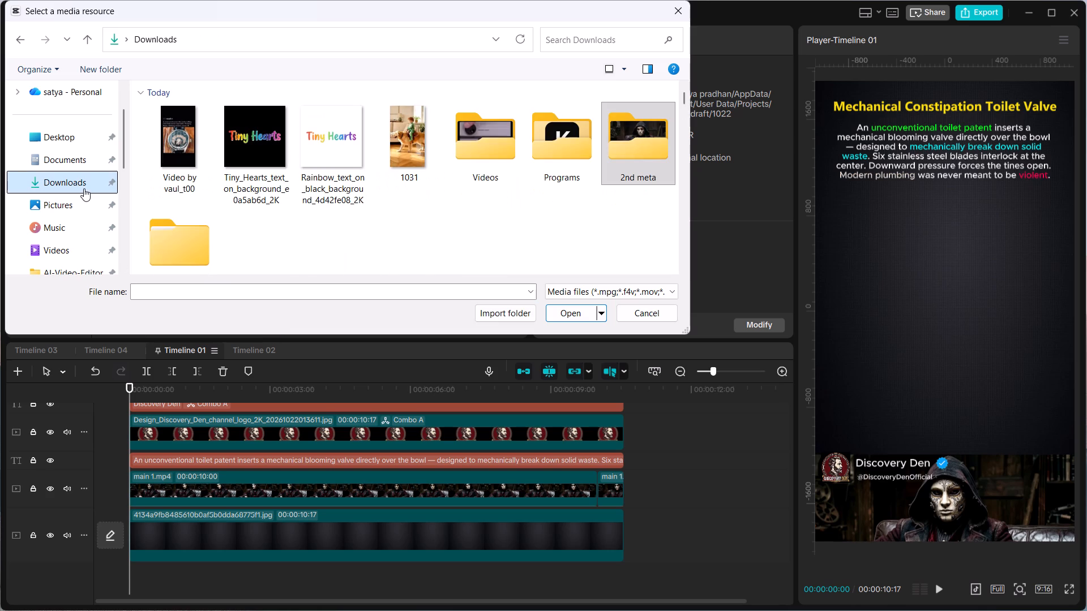
double_click(519, 165)
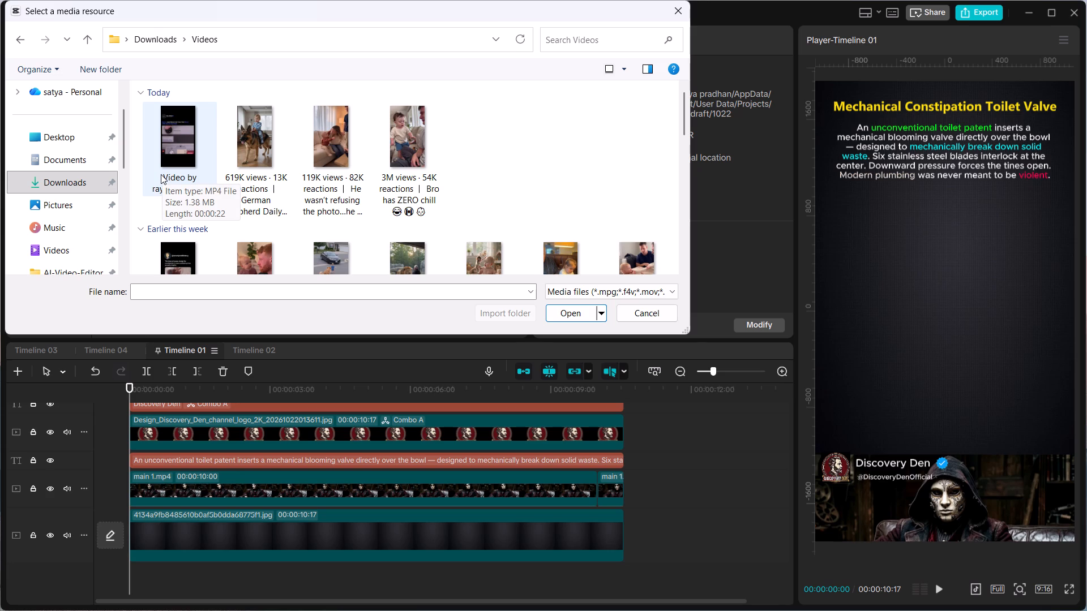
left_click(161, 174)
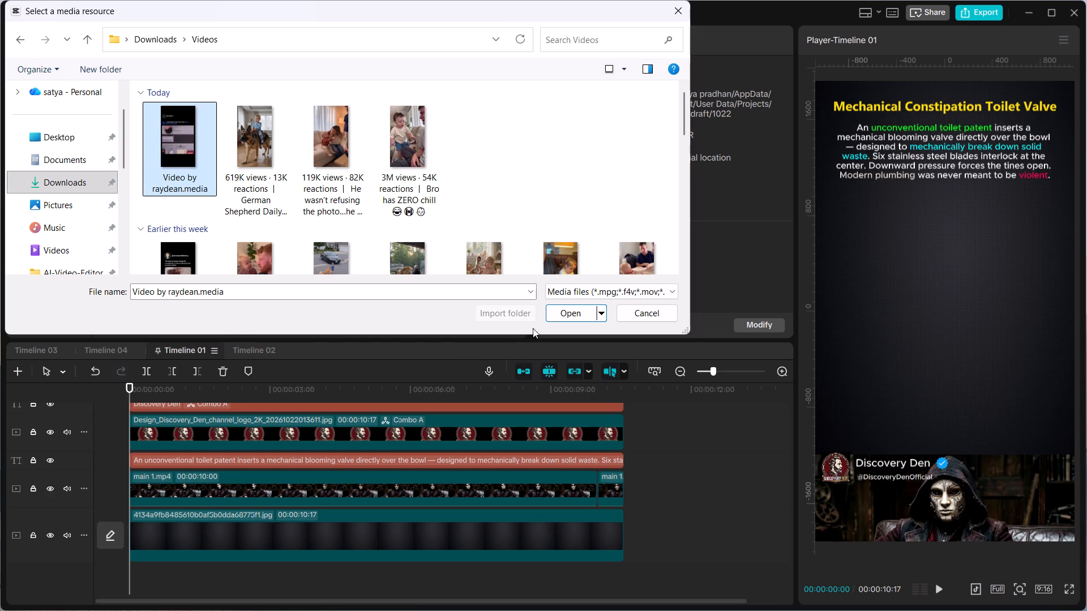
left_click(566, 310)
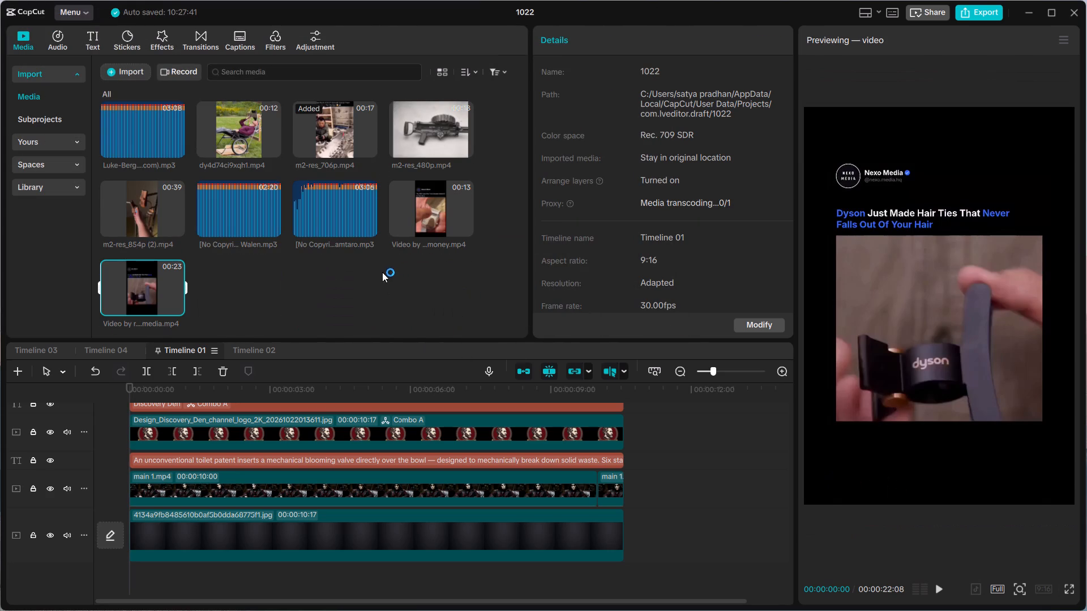
Import the file Video by vaul_t00 from the Downloads folder into the project media.
left_click(129, 72)
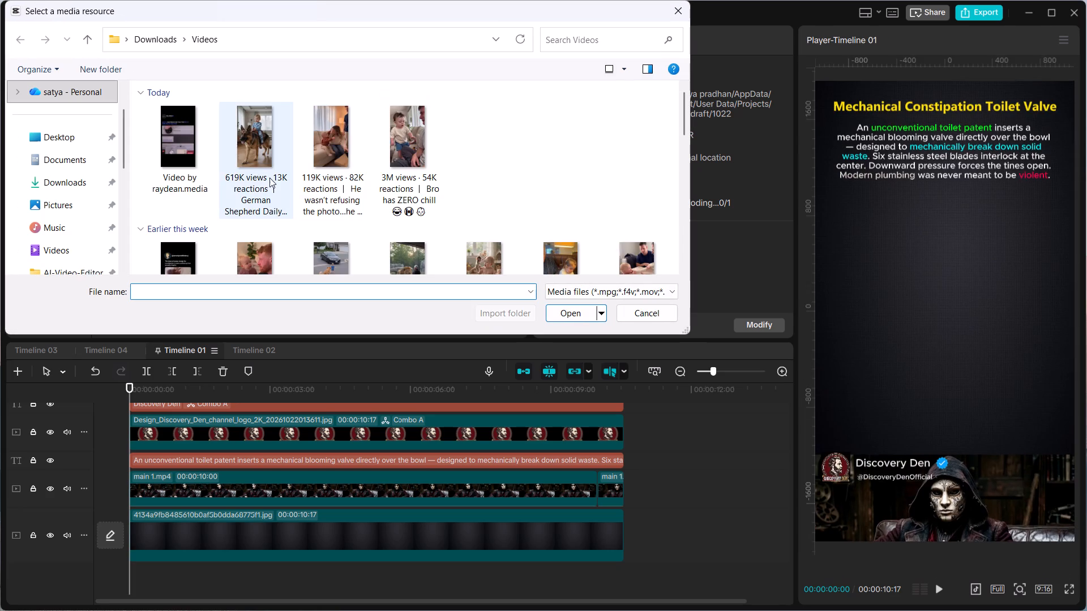
left_click(159, 45)
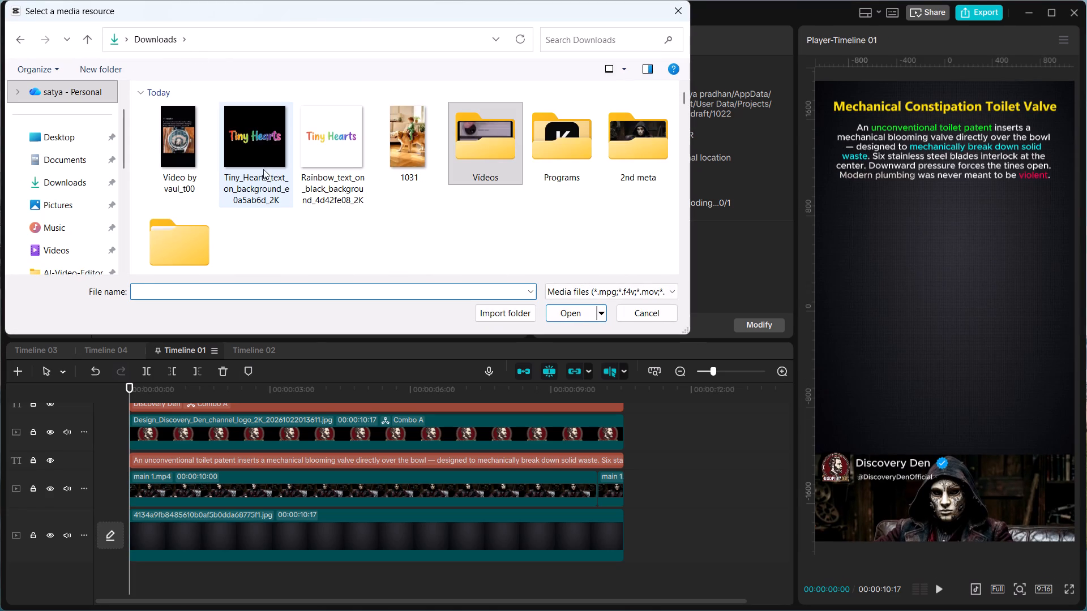
left_click(198, 161)
left_click(559, 316)
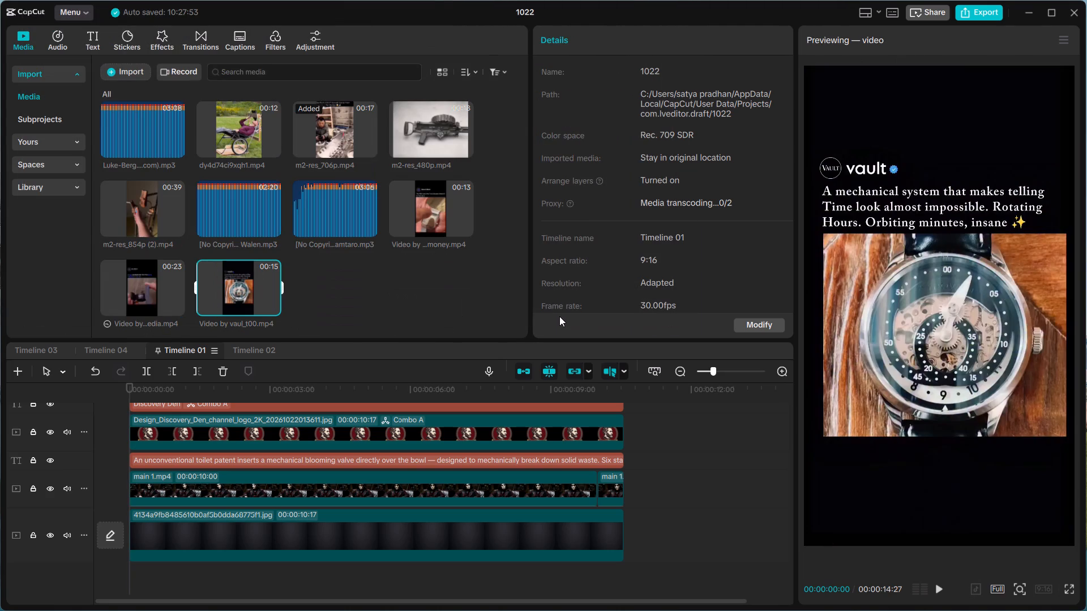
In Timeline 03, replace the m2-res_706p.mp4 clip with the raydean.media video, placed at the start of the same track.
left_click(160, 296)
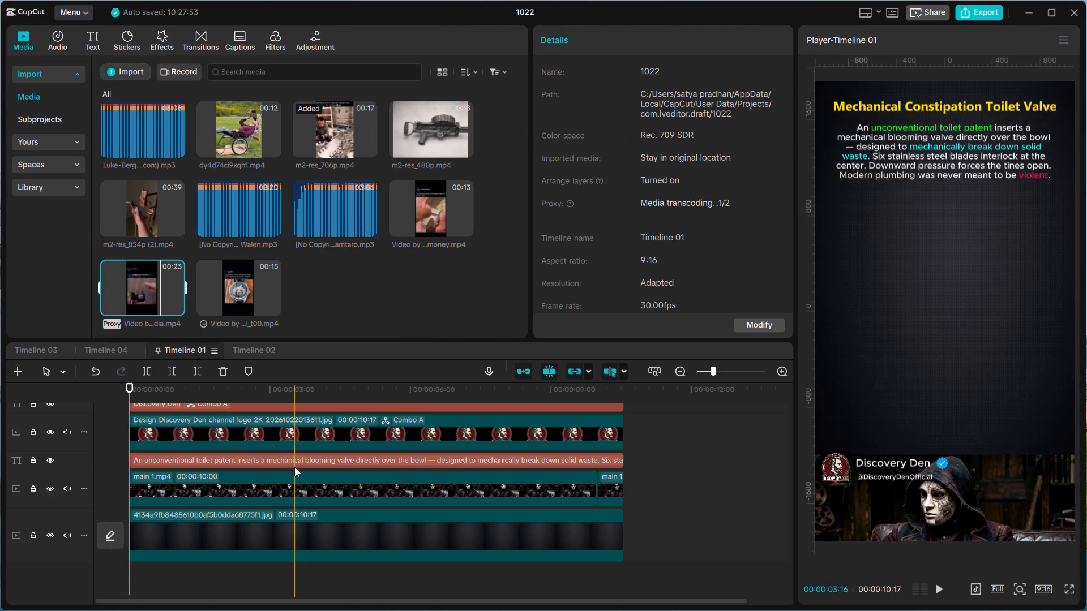
left_click(31, 350)
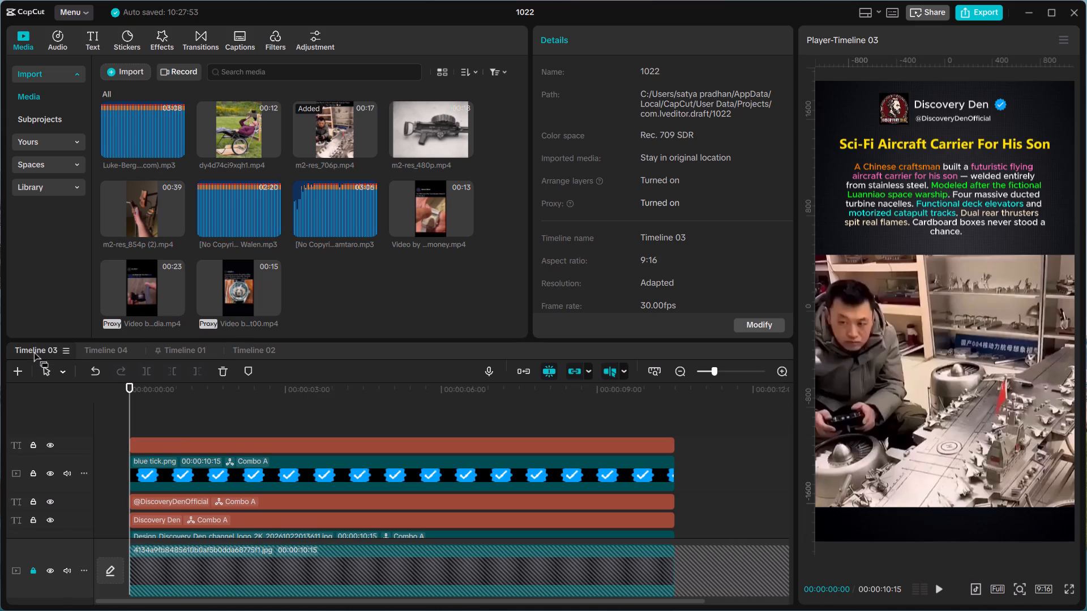
scroll(233, 487, "down", 1)
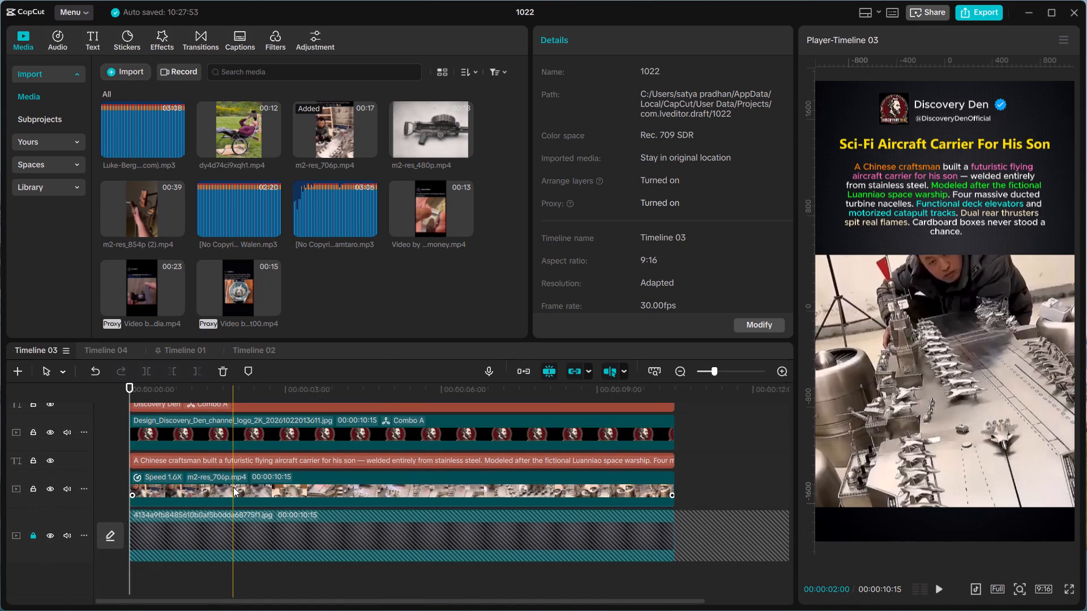
scroll(233, 487, "down", 1)
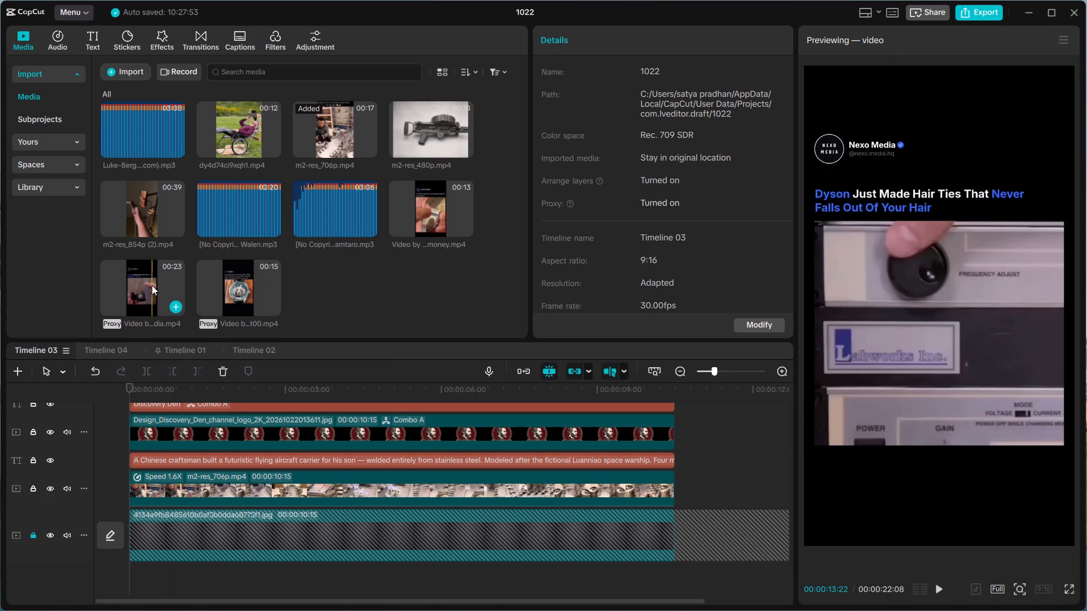
left_click_drag(152, 285, 684, 481)
left_click(634, 490)
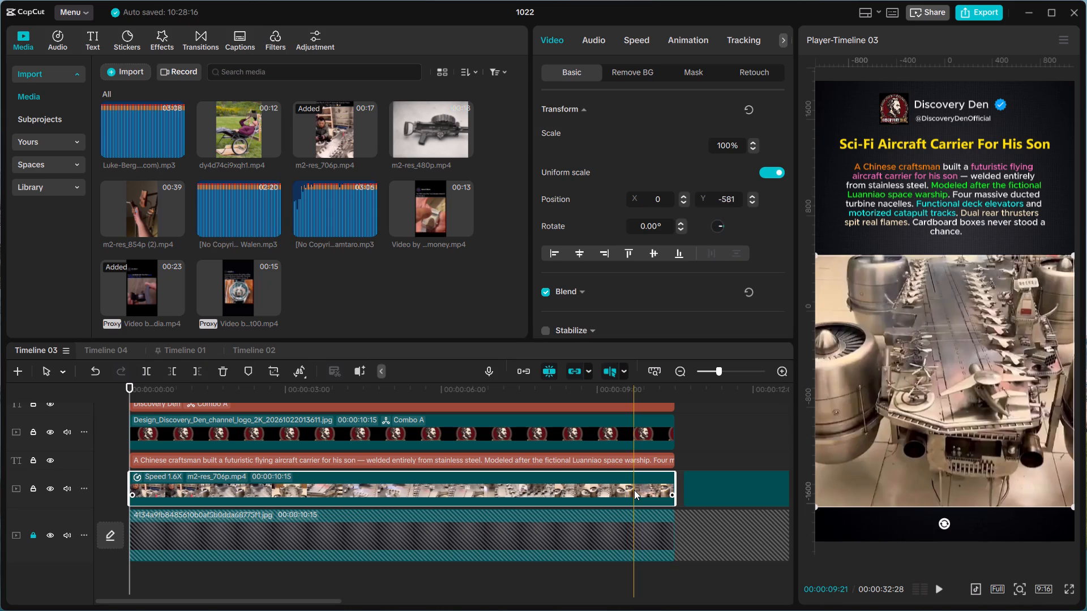
key("BackSpace")
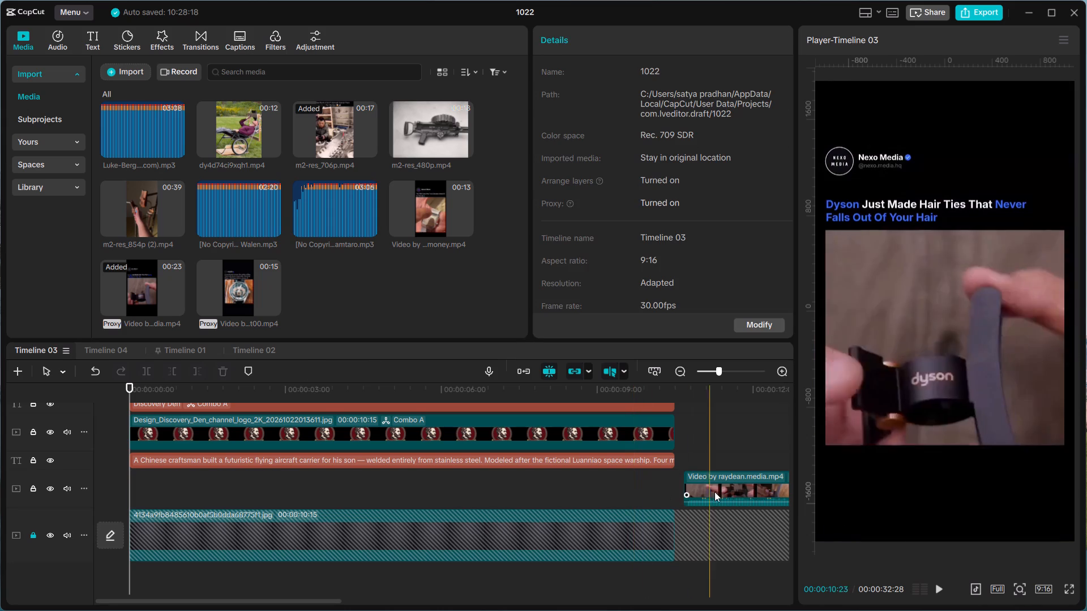
left_click_drag(746, 481, 204, 479)
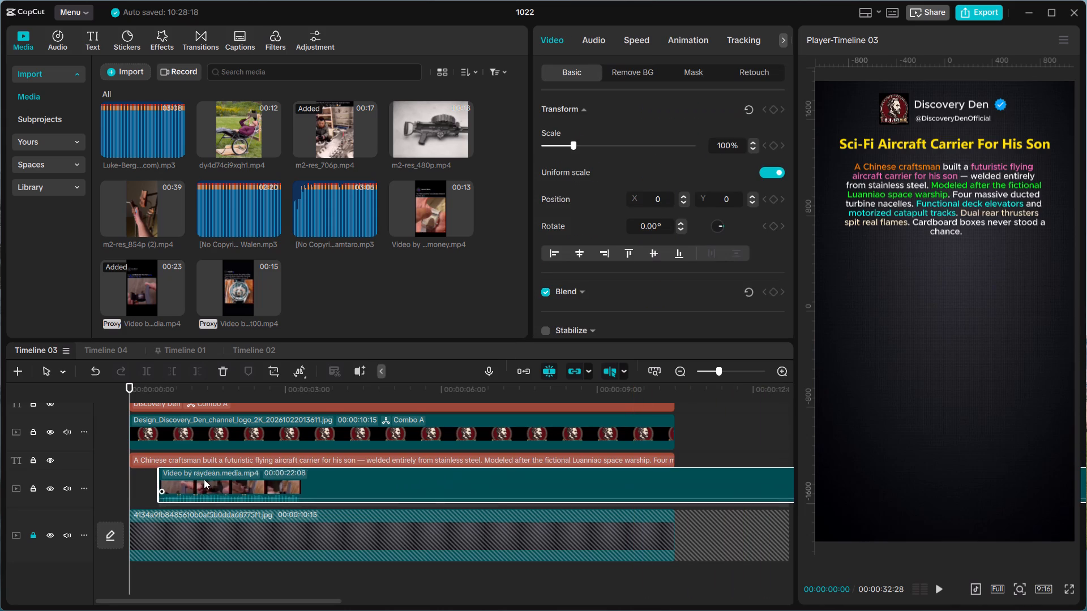
left_click_drag(204, 479, 182, 484)
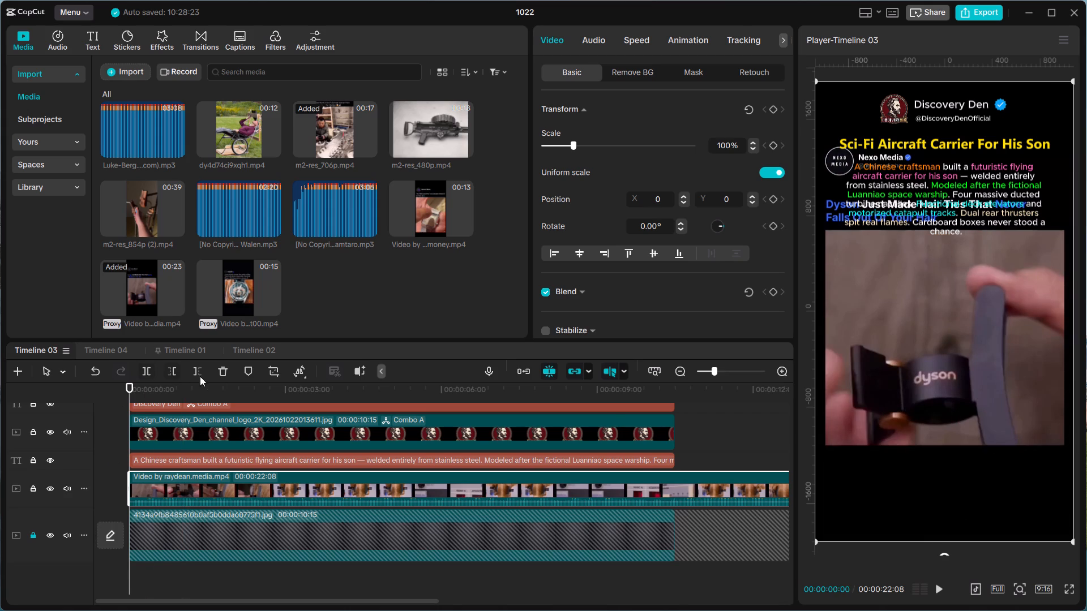
Crop the raydean.media video to its picture area, cutting off the old captions above and the black borders around it.
left_click(277, 371)
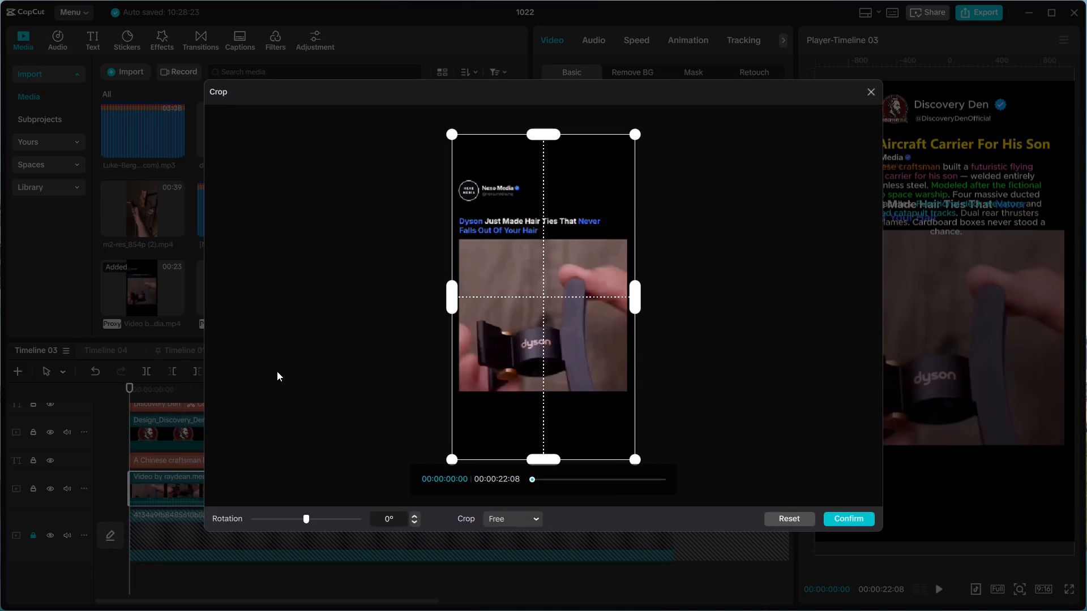
left_click_drag(549, 132, 552, 229)
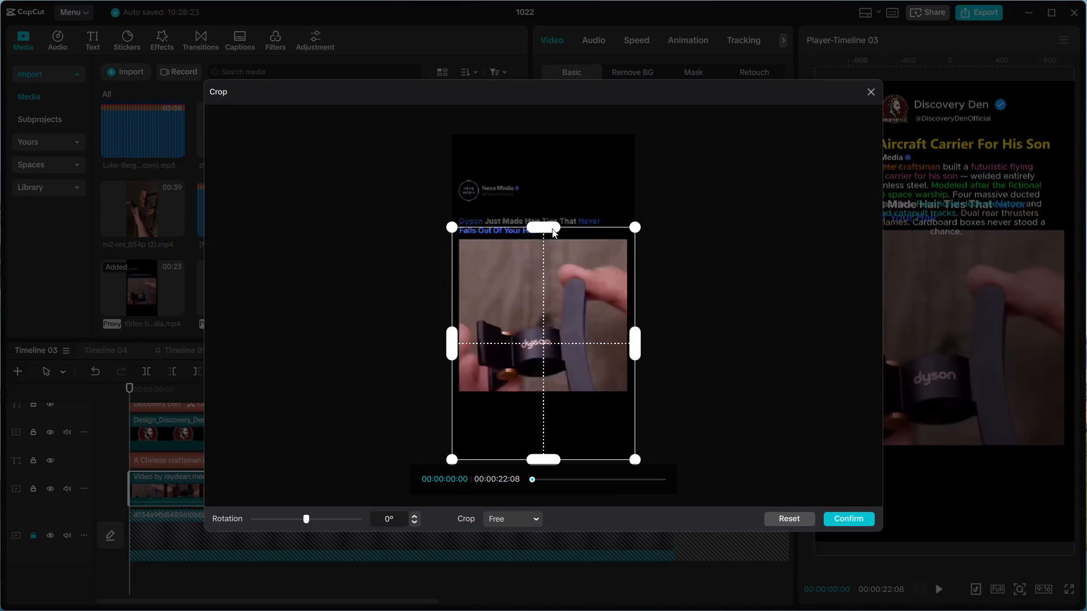
left_click_drag(552, 229, 551, 236)
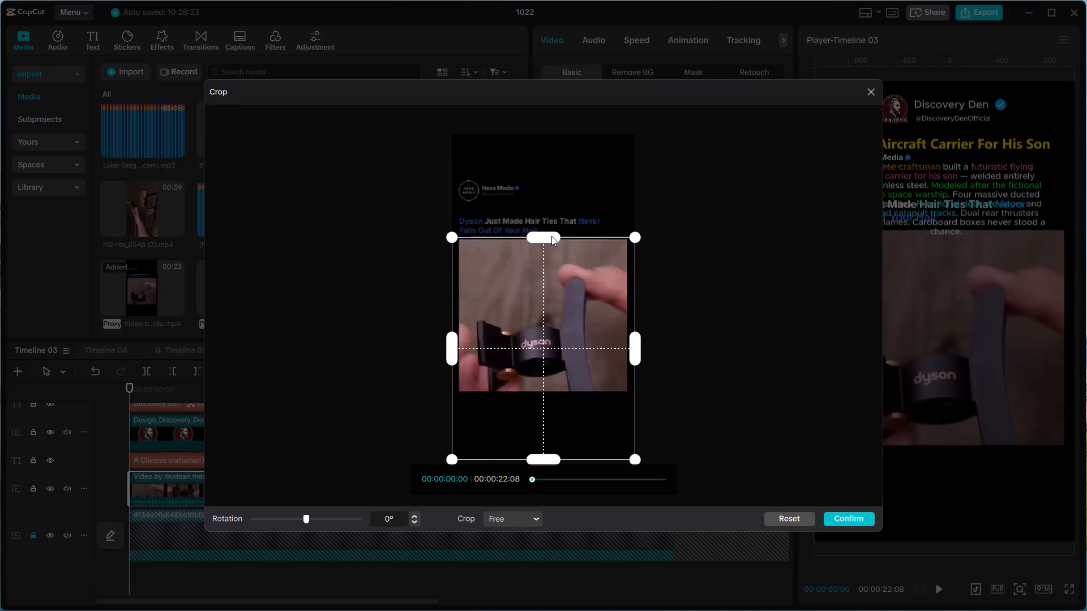
left_click_drag(551, 236, 551, 238)
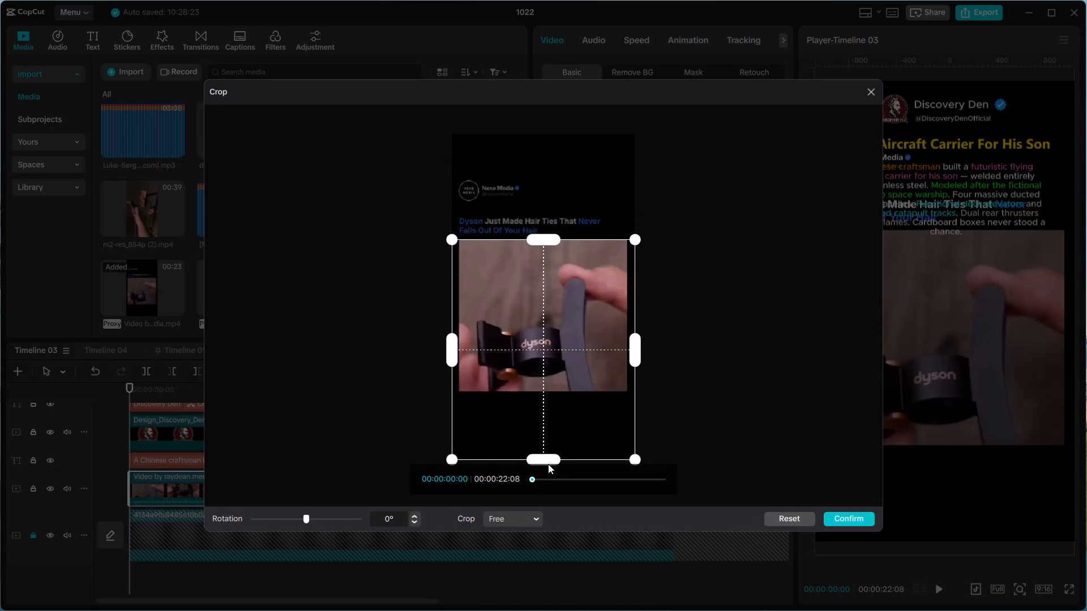
left_click_drag(548, 458, 558, 391)
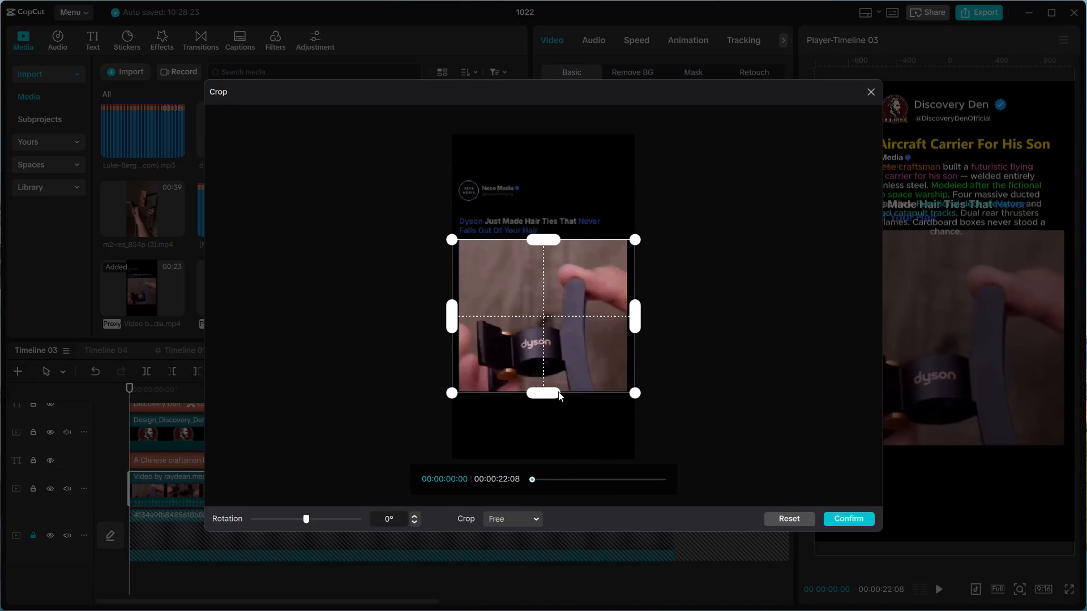
left_click_drag(558, 391, 558, 391)
left_click_drag(558, 391, 558, 390)
left_click_drag(636, 311, 632, 311)
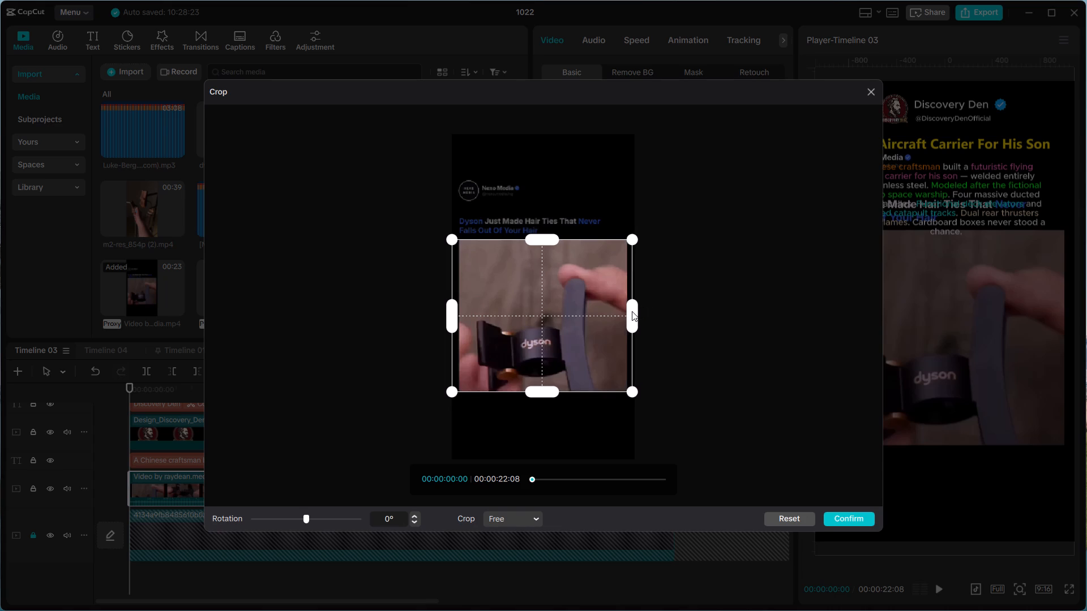
left_click_drag(632, 311, 628, 311)
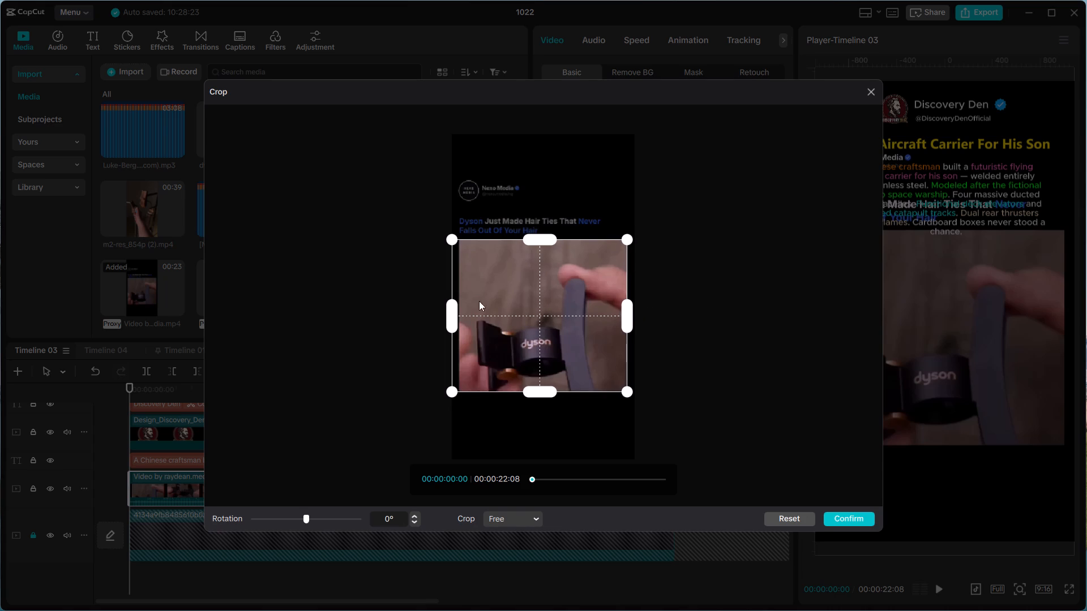
left_click_drag(448, 307, 453, 305)
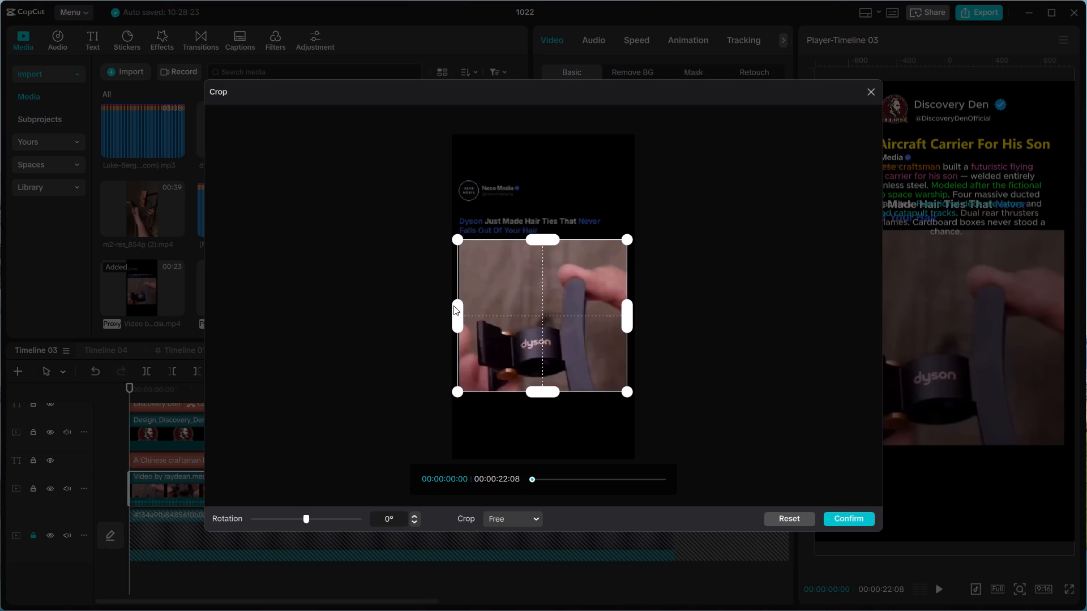
left_click_drag(453, 305, 455, 305)
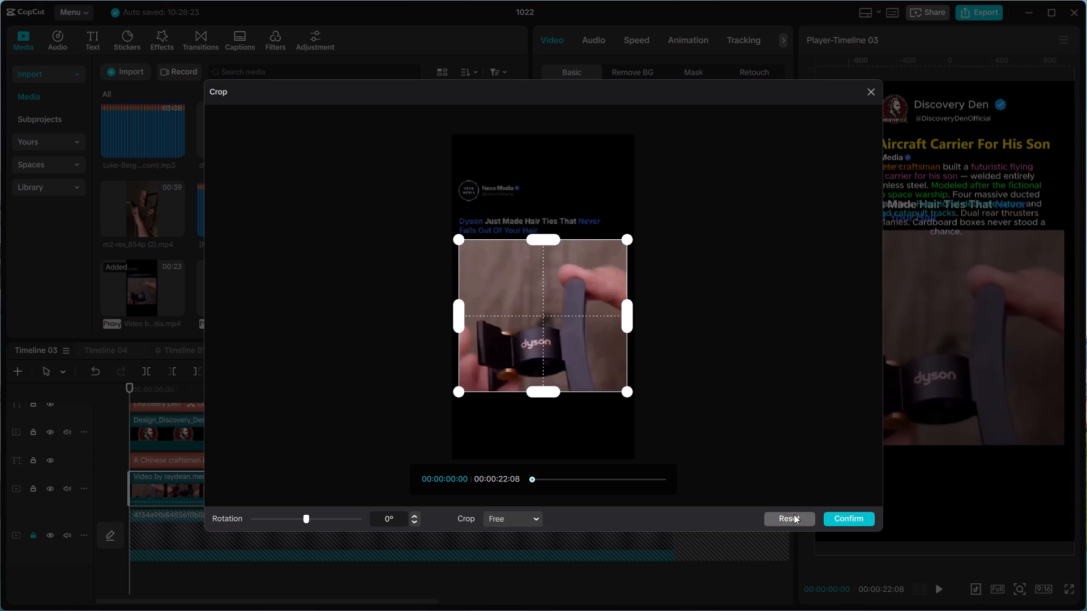
left_click(851, 523)
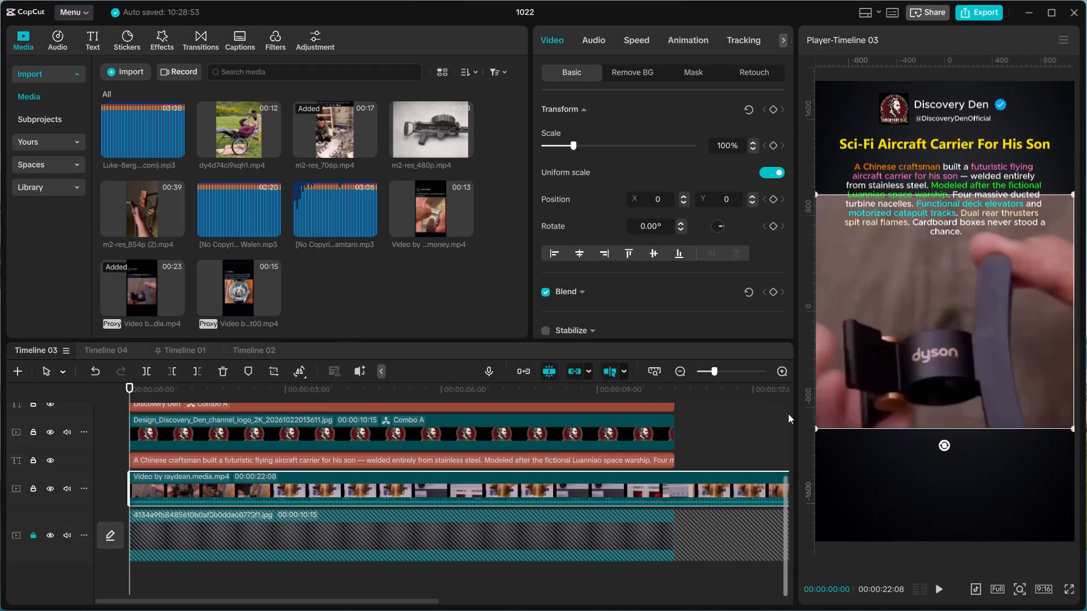
Move the cropped Dyson video down so it sits just below the description text, at about Y -383 and X 0.
scroll(664, 464, "left", 1)
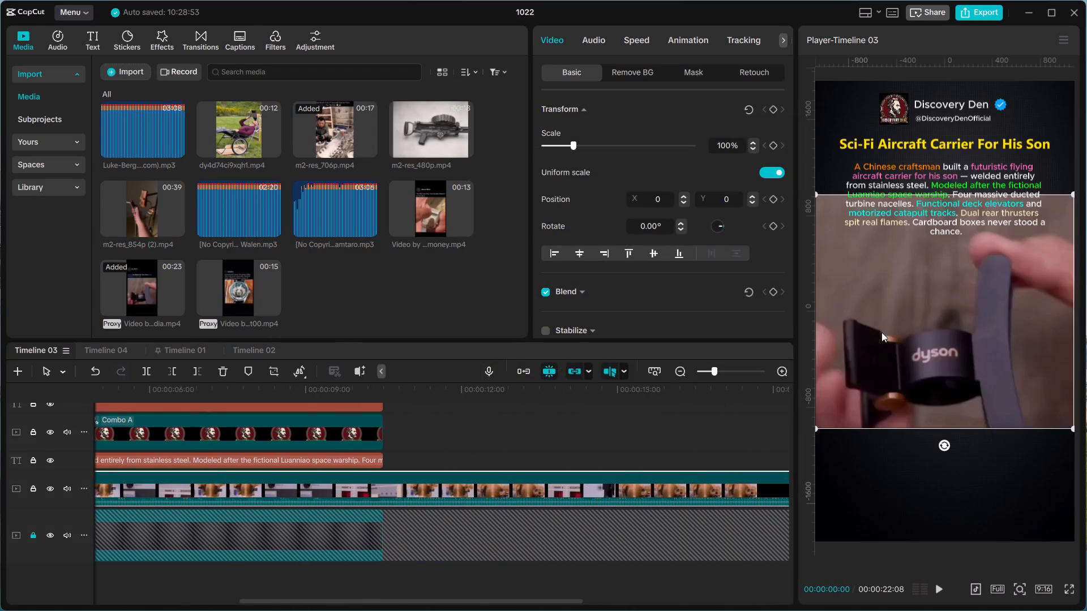
left_click_drag(915, 319, 914, 381)
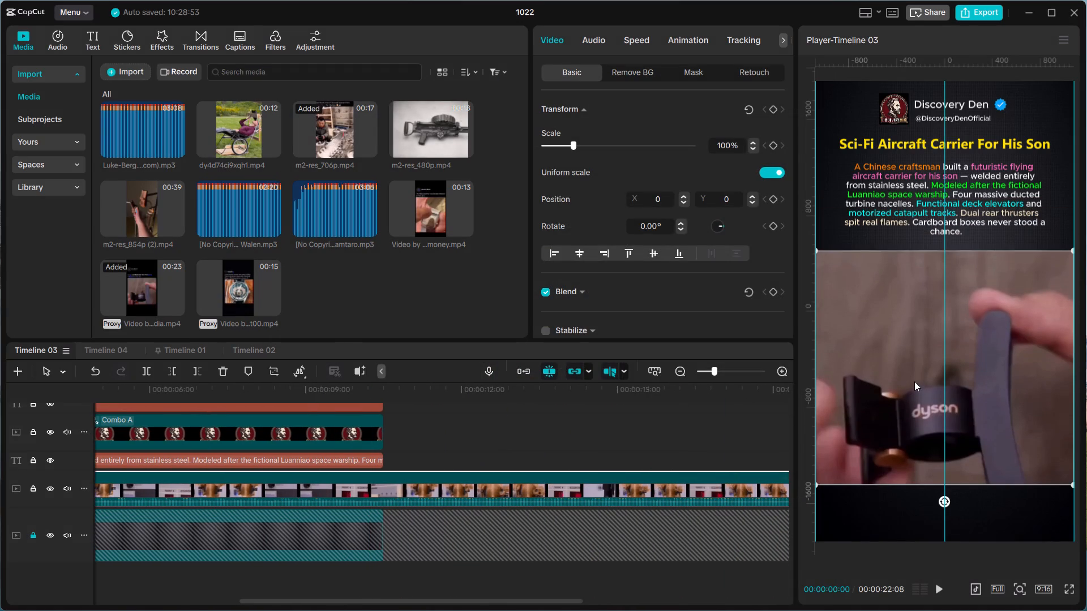
left_click_drag(914, 381, 914, 372)
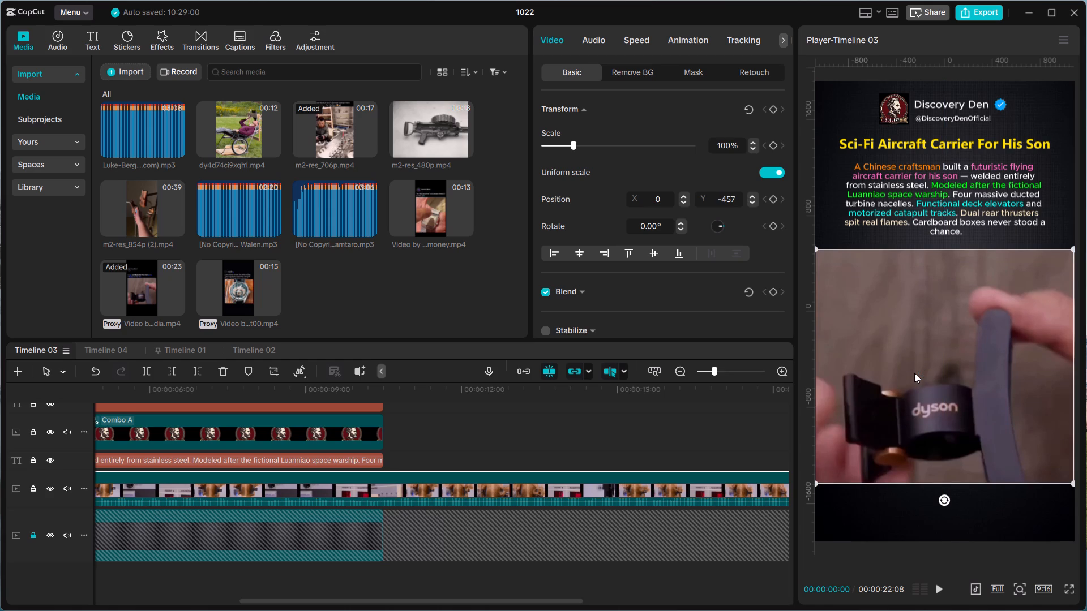
left_click_drag(922, 364, 923, 352)
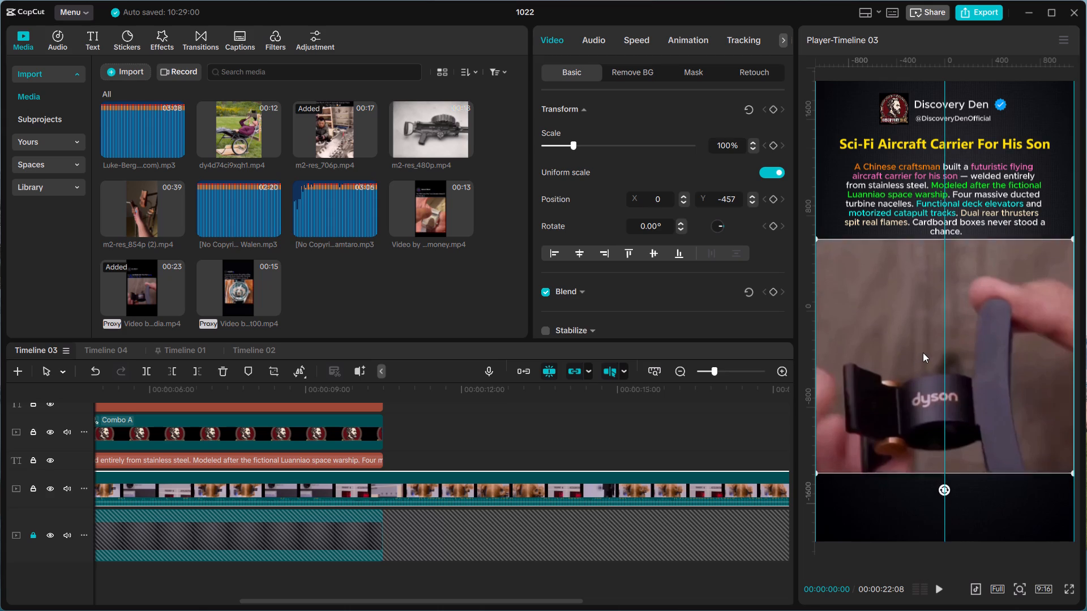
left_click_drag(923, 352, 922, 355)
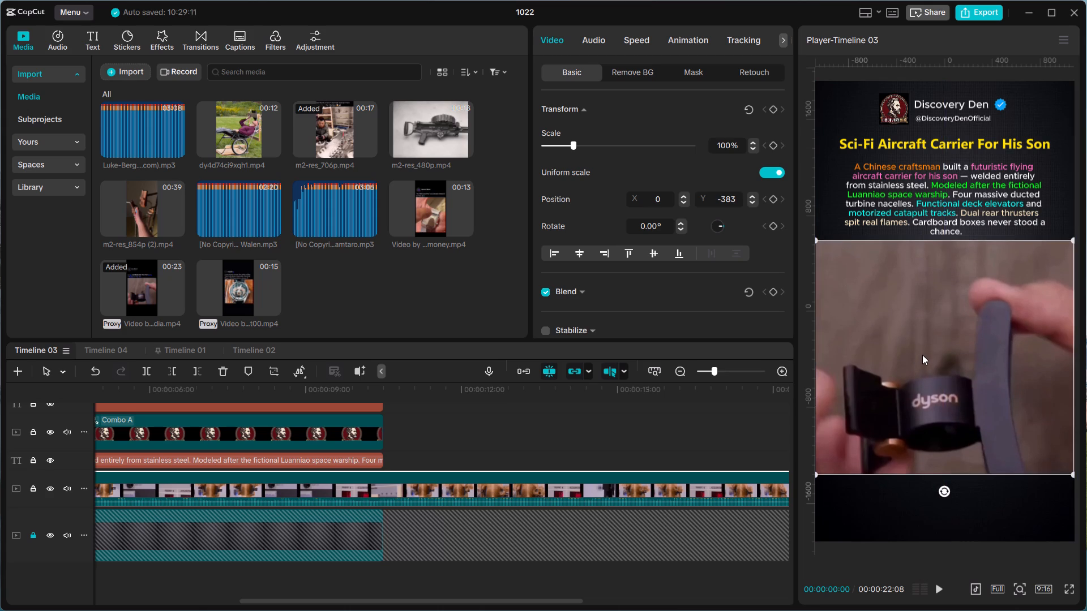
Replace the aircraft carrier description with Gemini's copied plain text about Dyson's wide hair clips and color it white (FFFFFF).
left_click(939, 172)
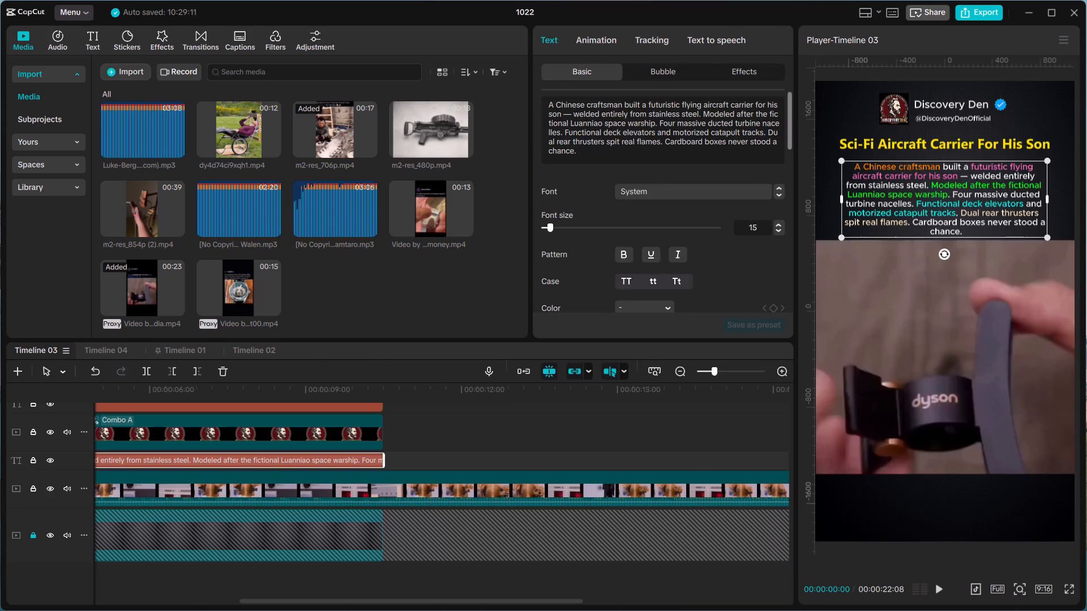
left_click_drag(585, 150, 551, 91)
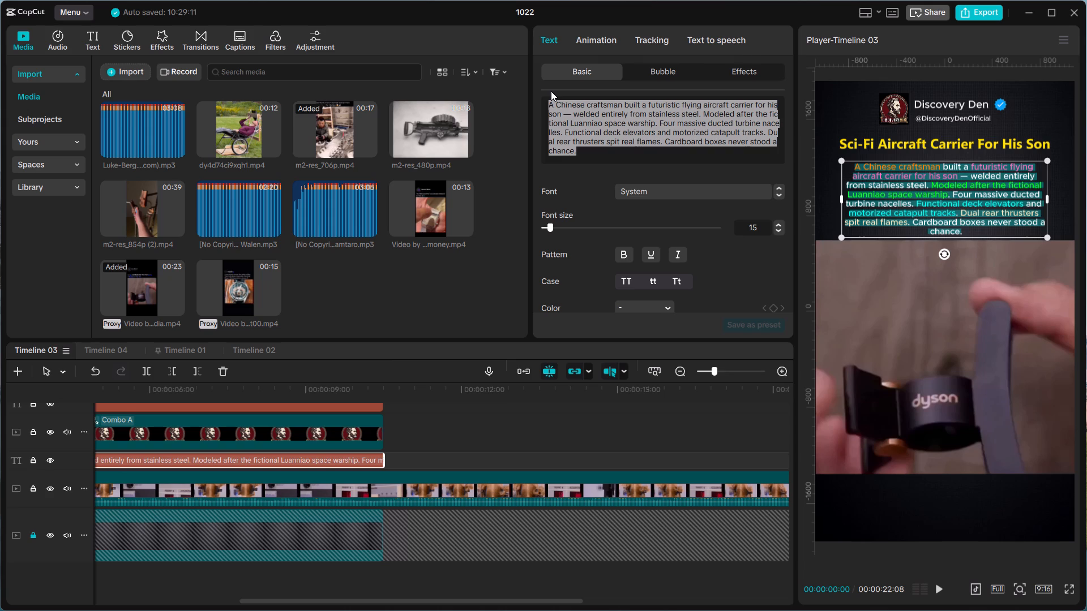
key("ctrl+v")
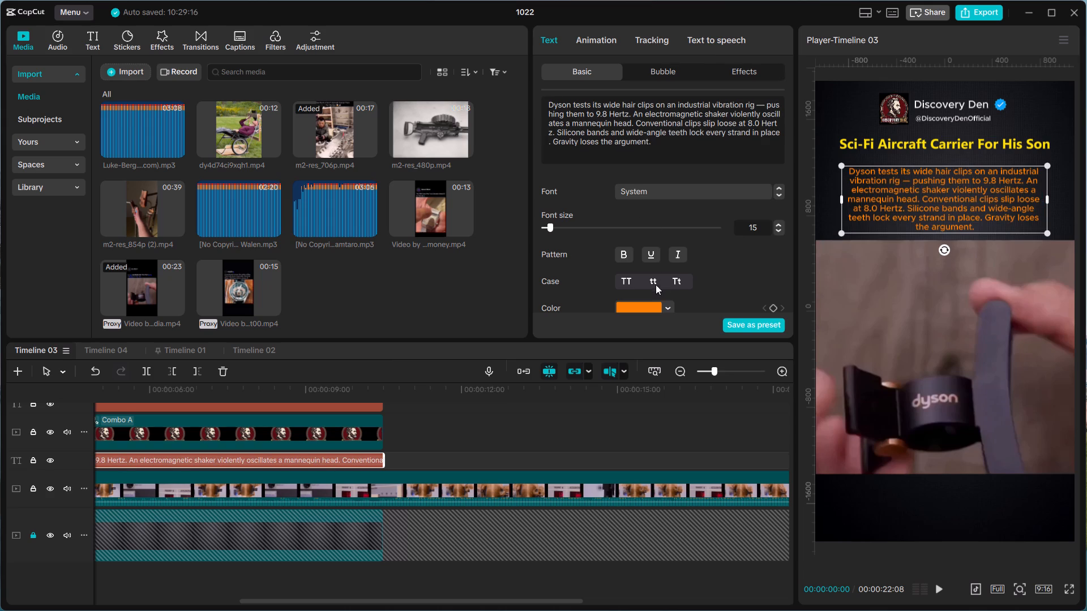
left_click(667, 309)
left_click_drag(627, 330, 564, 320)
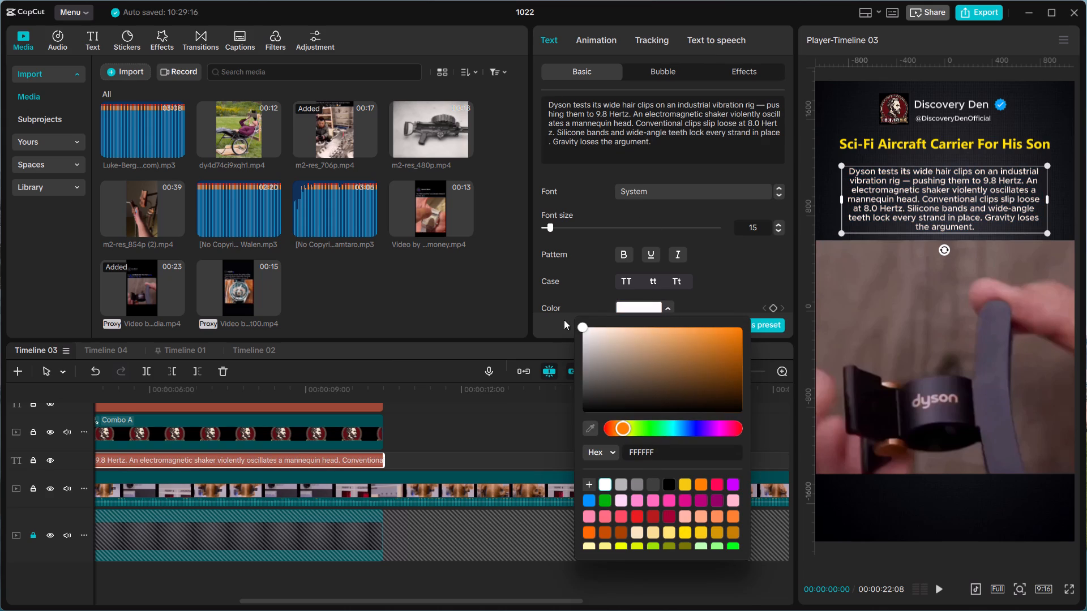
left_click_drag(564, 320, 558, 316)
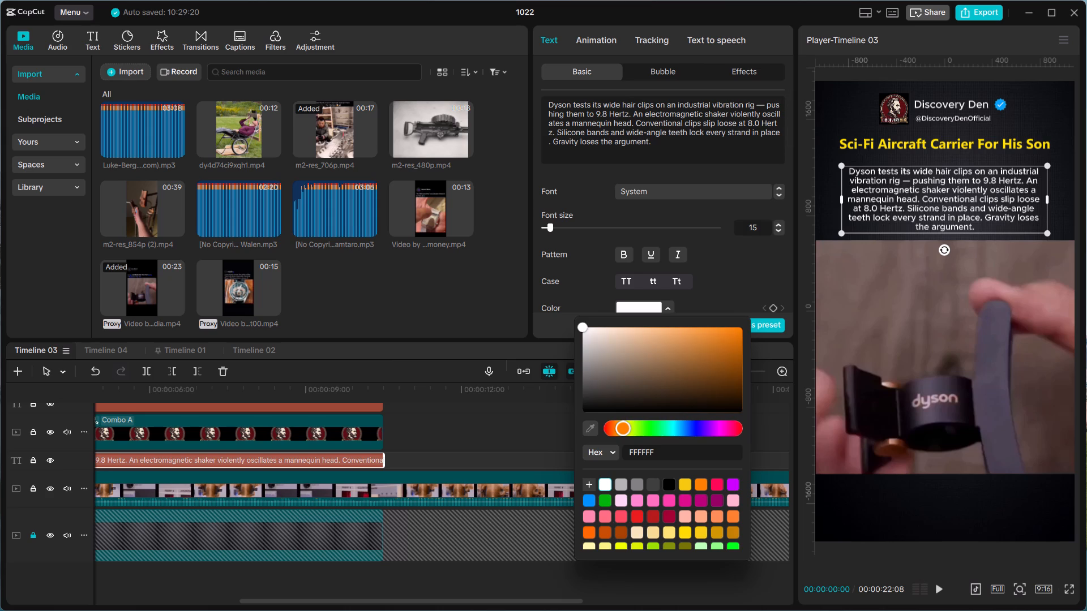
Slightly enlarge the white Dyson description text and move it up a little between the yellow title and the video.
left_click_drag(840, 160, 829, 145)
left_click(861, 176)
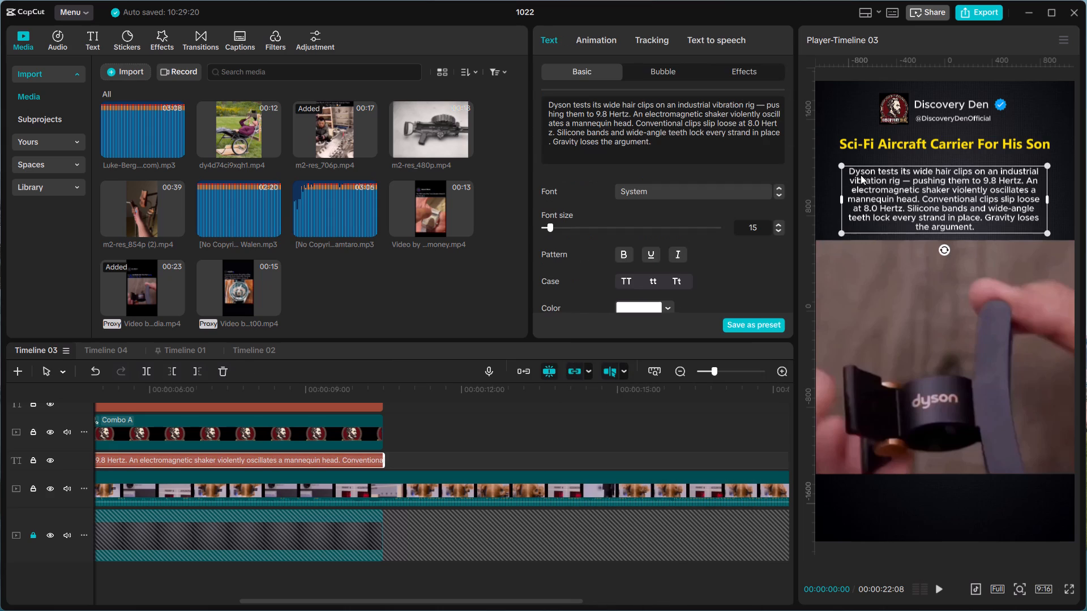
left_click_drag(840, 164, 829, 153)
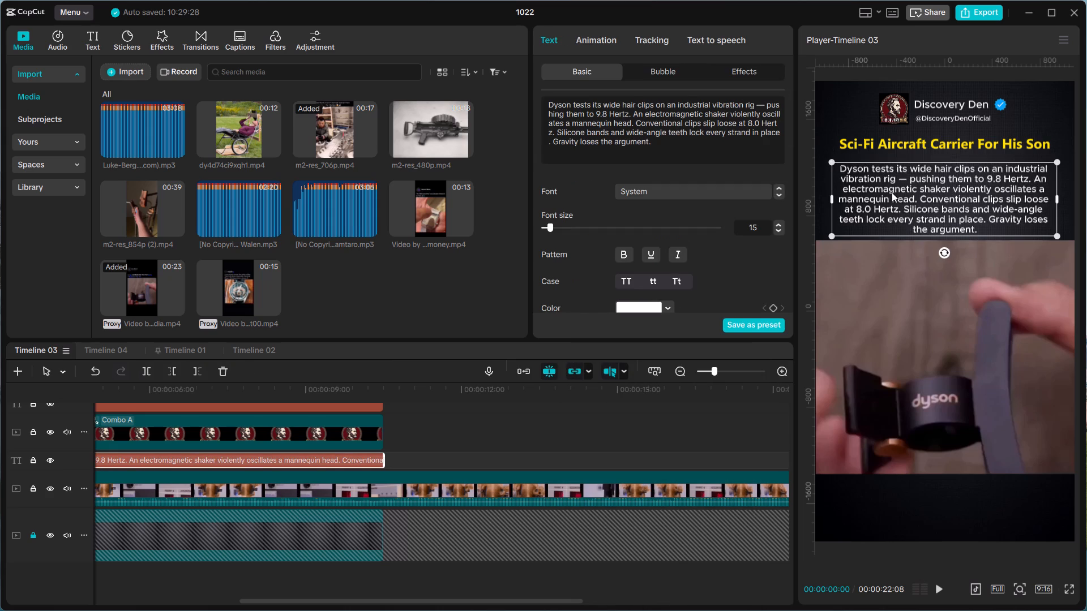
left_click(904, 192)
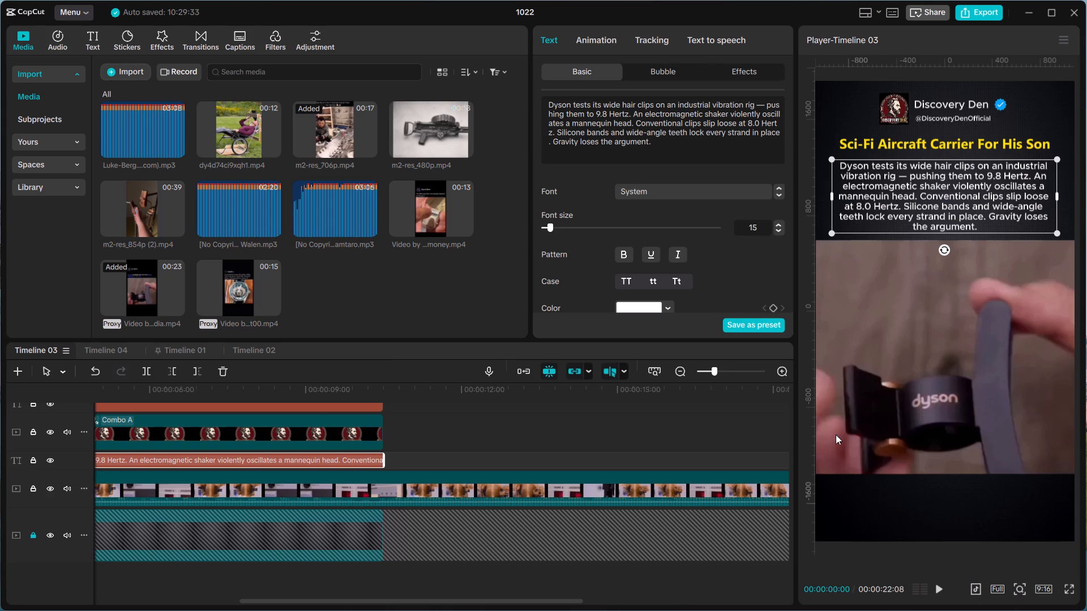
scroll(623, 511, "right", 4)
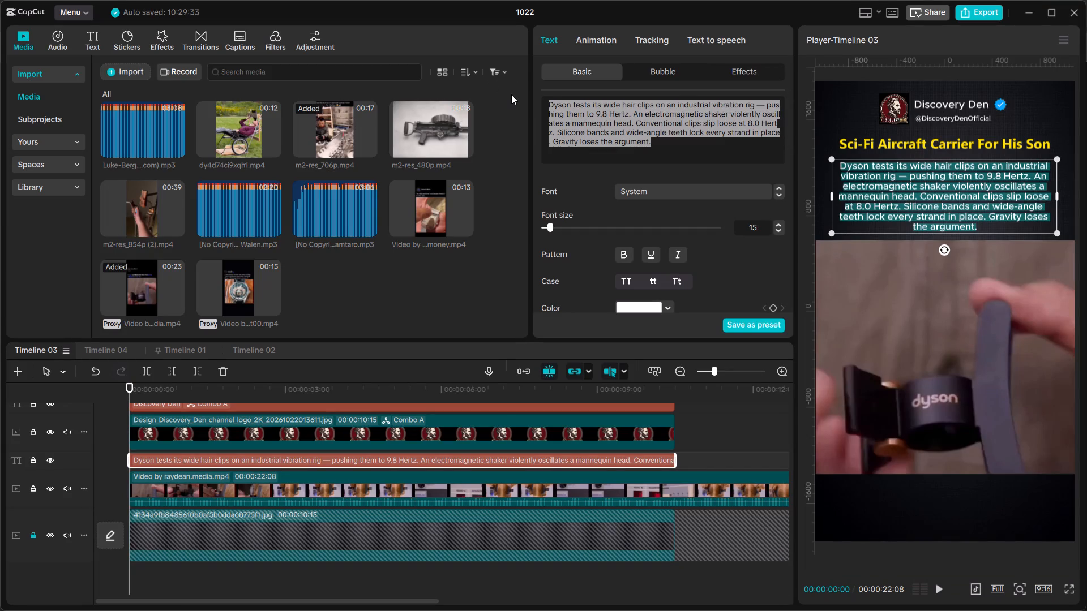
key("ctrl+v")
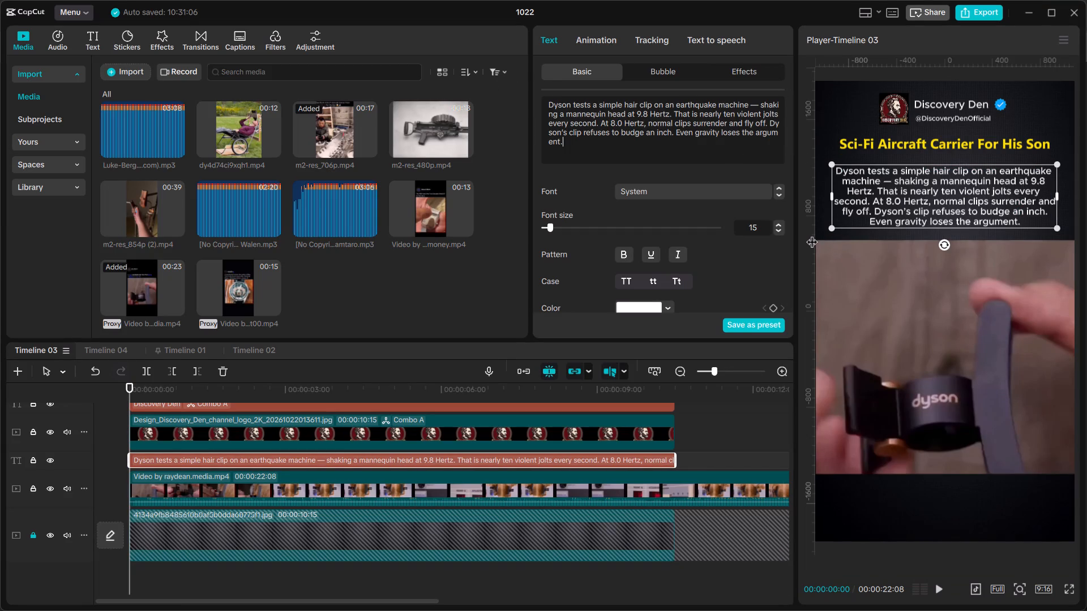
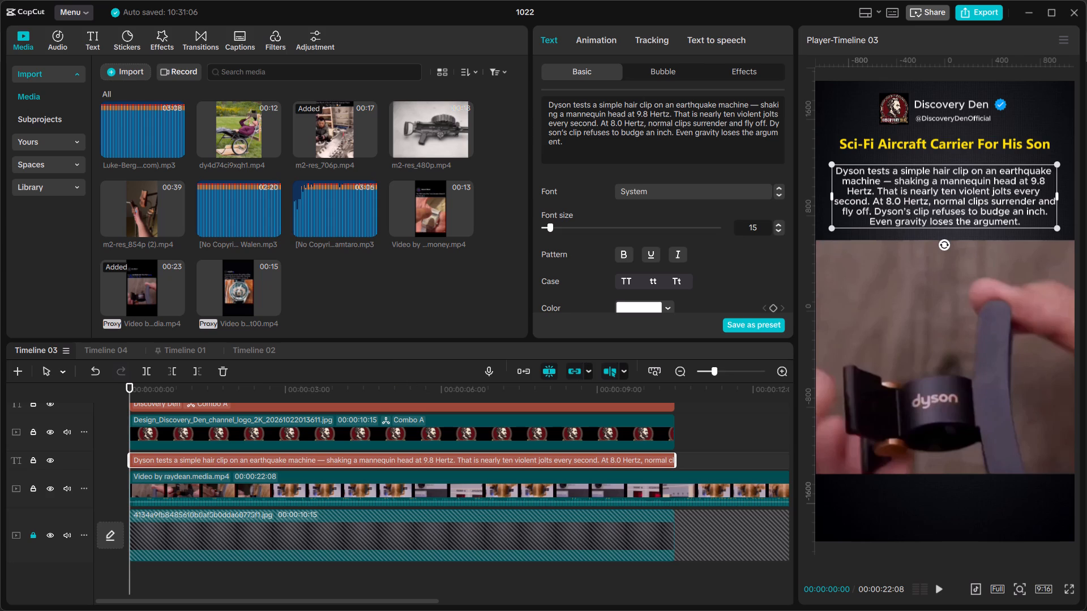
Color the words "Dyson tests a simple hair clip" in the description bright green (00FF18).
left_click_drag(547, 102, 643, 102)
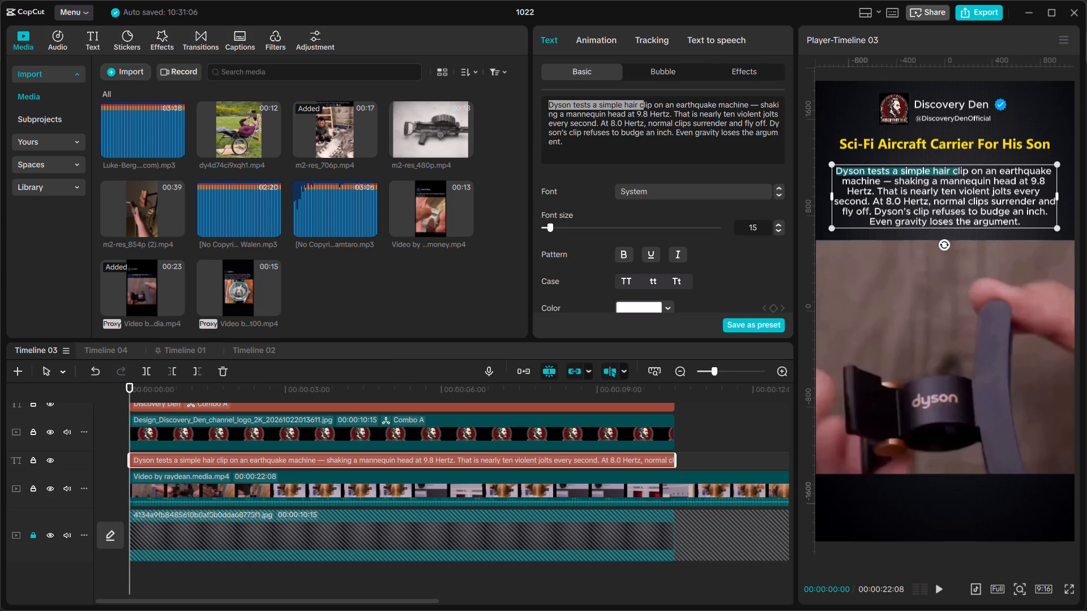
left_click_drag(643, 102, 652, 105)
left_click(673, 303)
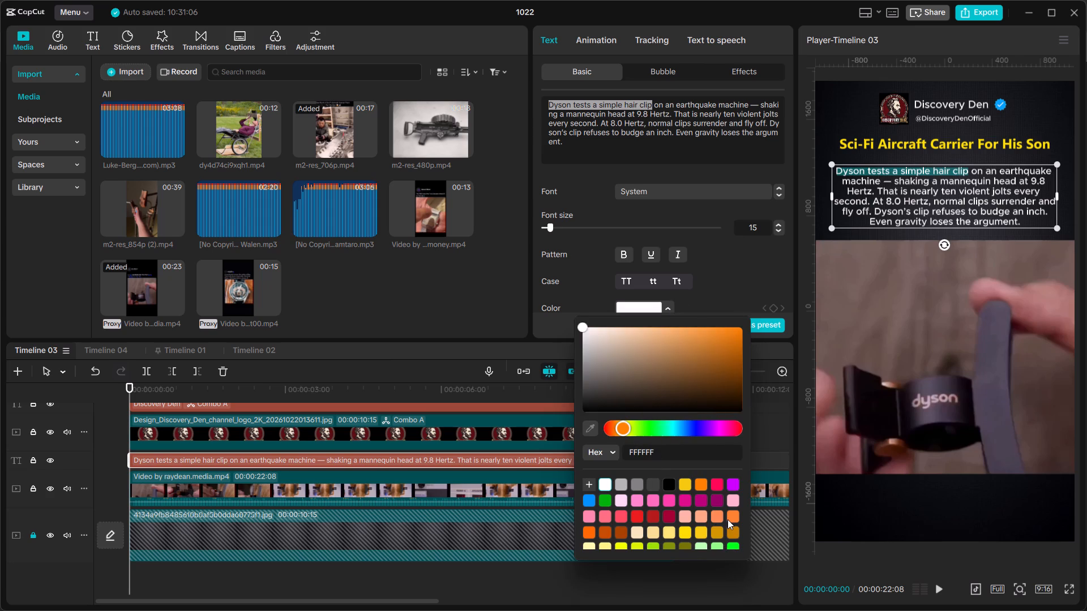
scroll(727, 519, "down", 1)
left_click(728, 536)
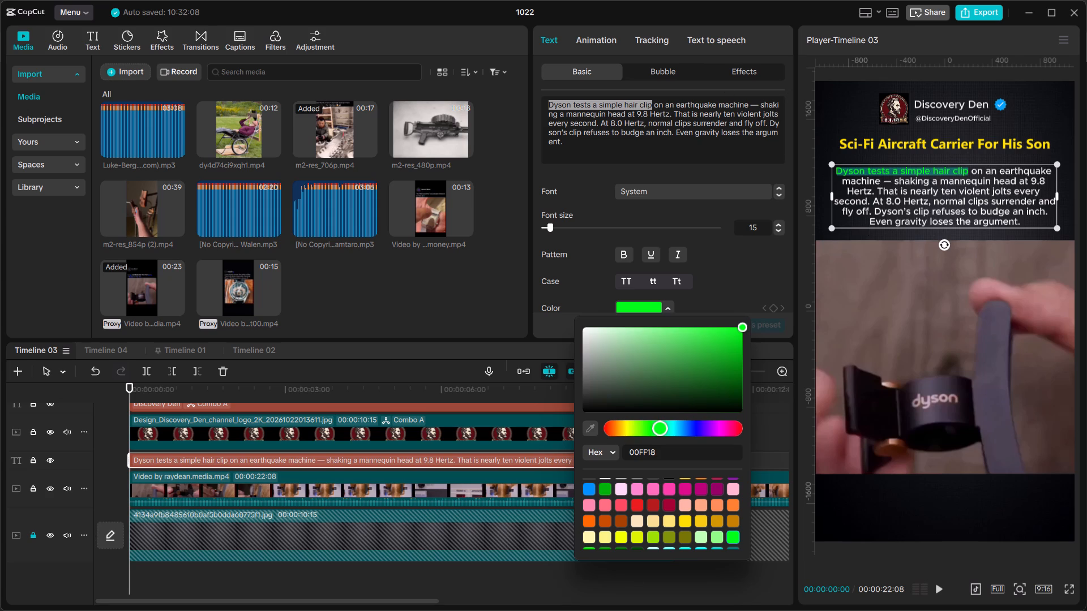
Color the words "ten violent jolts every second" in the description cyan (00FFFF).
left_click_drag(724, 115, 629, 128)
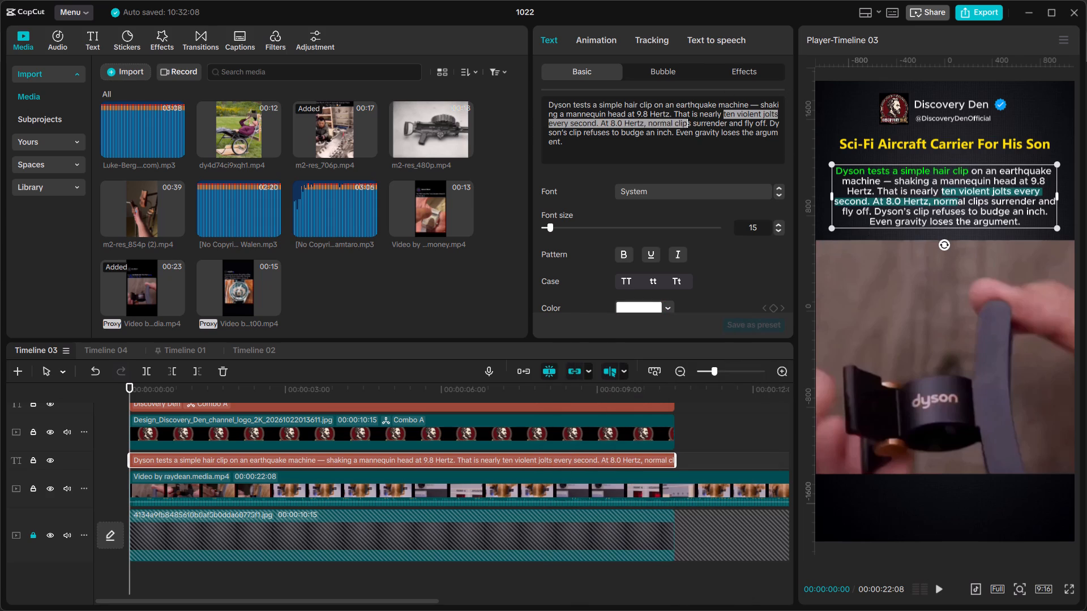
left_click_drag(629, 128, 595, 124)
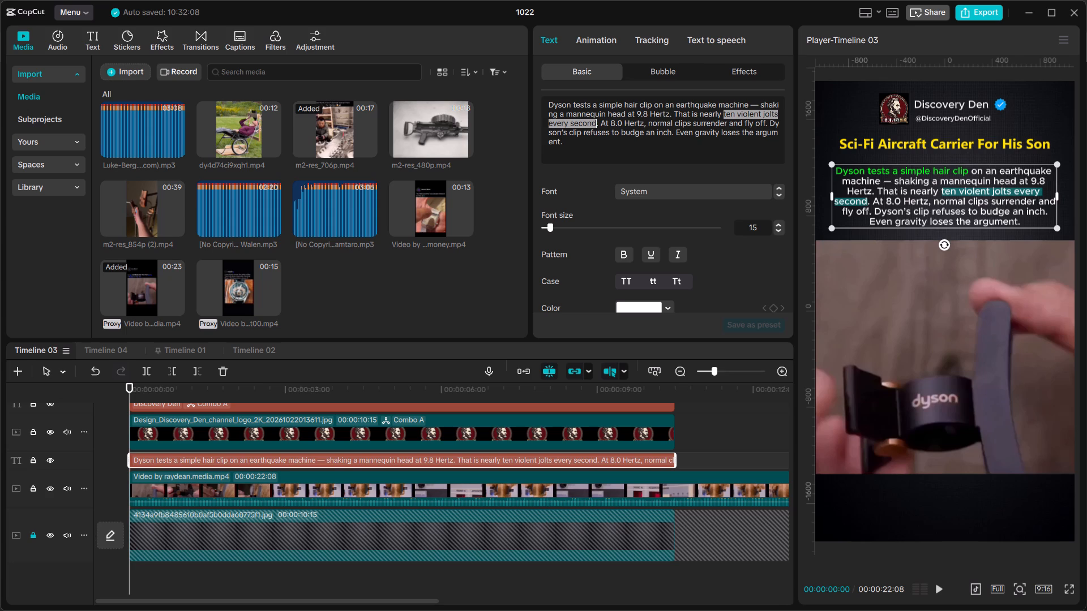
left_click_drag(595, 124, 596, 124)
left_click(664, 311)
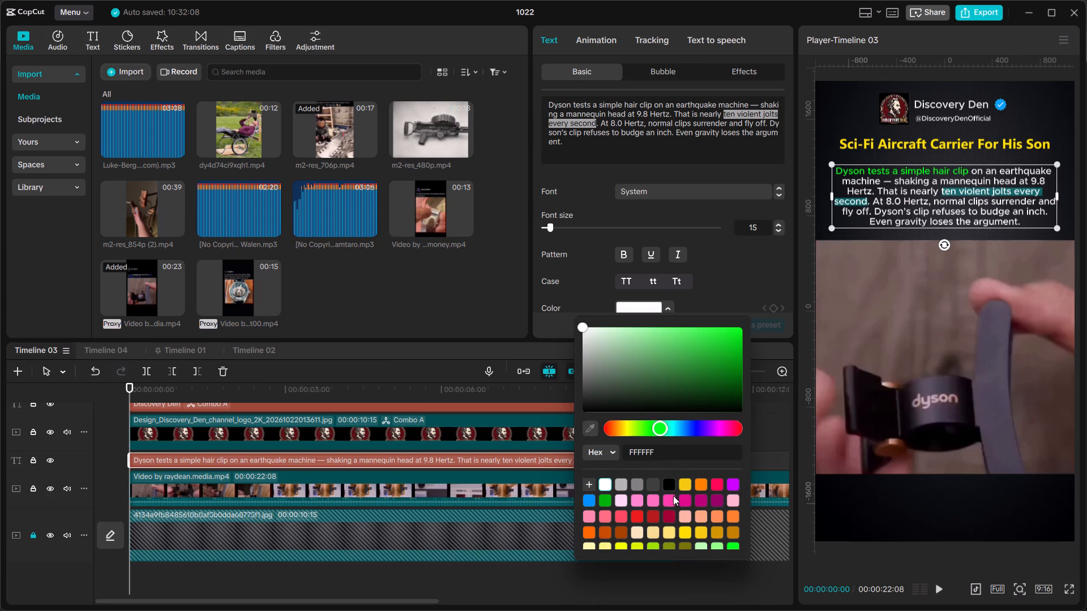
scroll(673, 496, "down", 2)
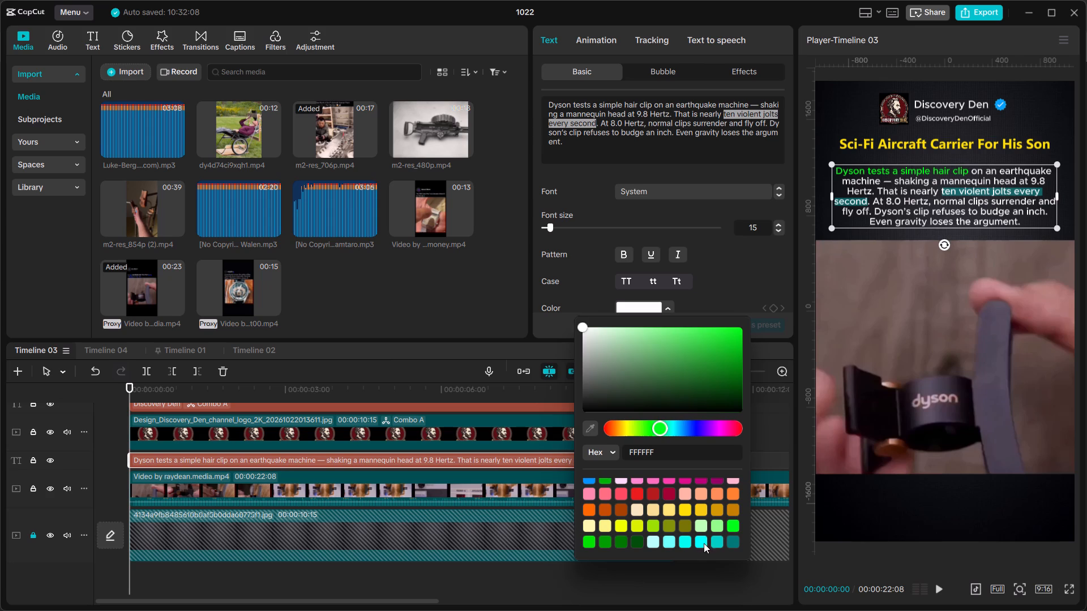
left_click(703, 542)
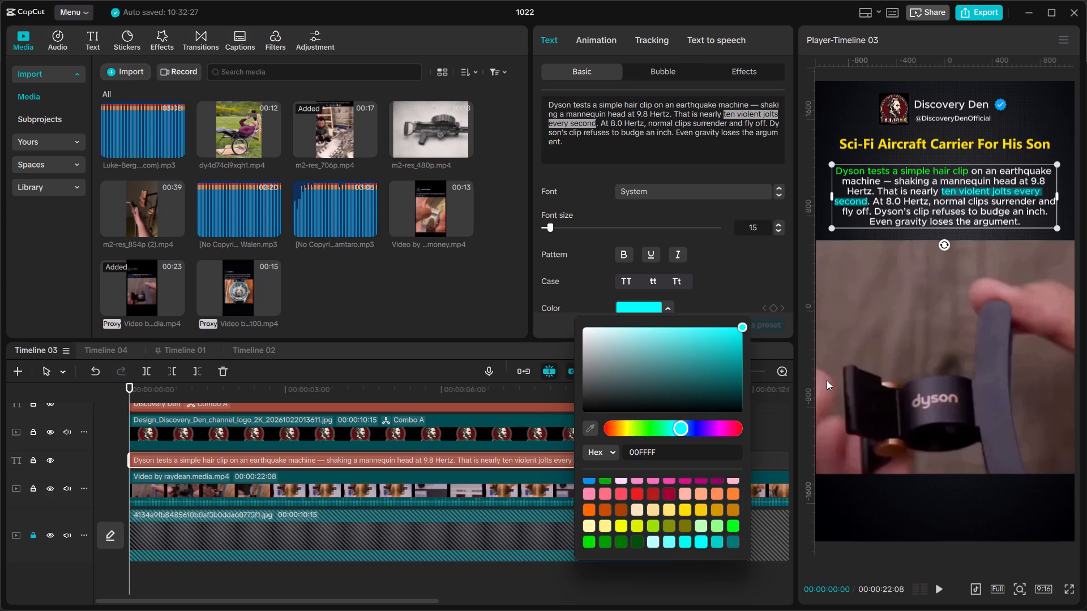
Color the words "8.0 Hertz" in the description pale cream (FBE4BC).
left_click_drag(611, 124, 645, 124)
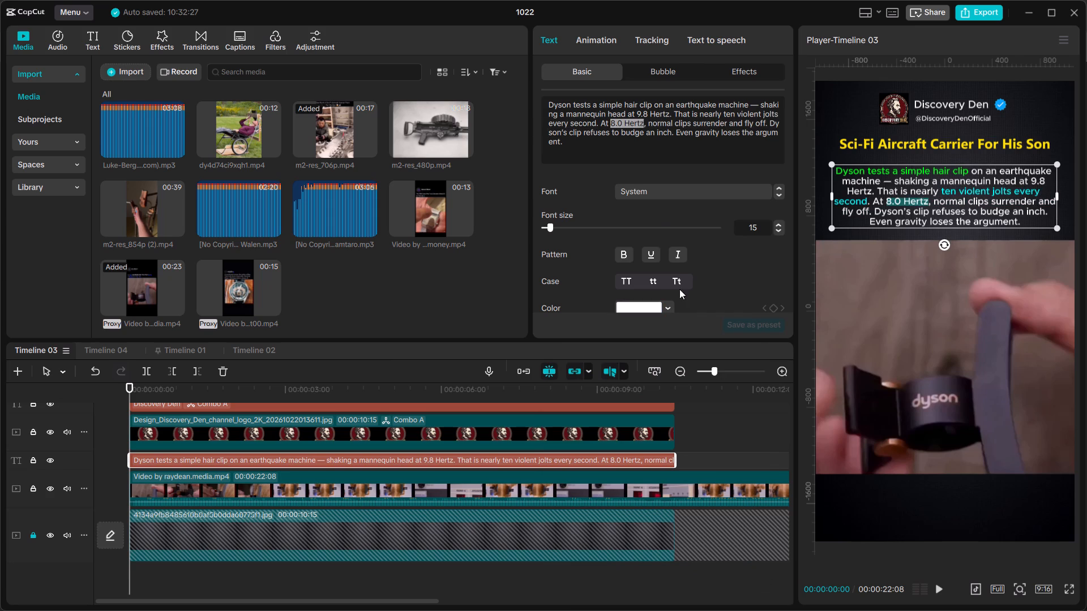
left_click(664, 307)
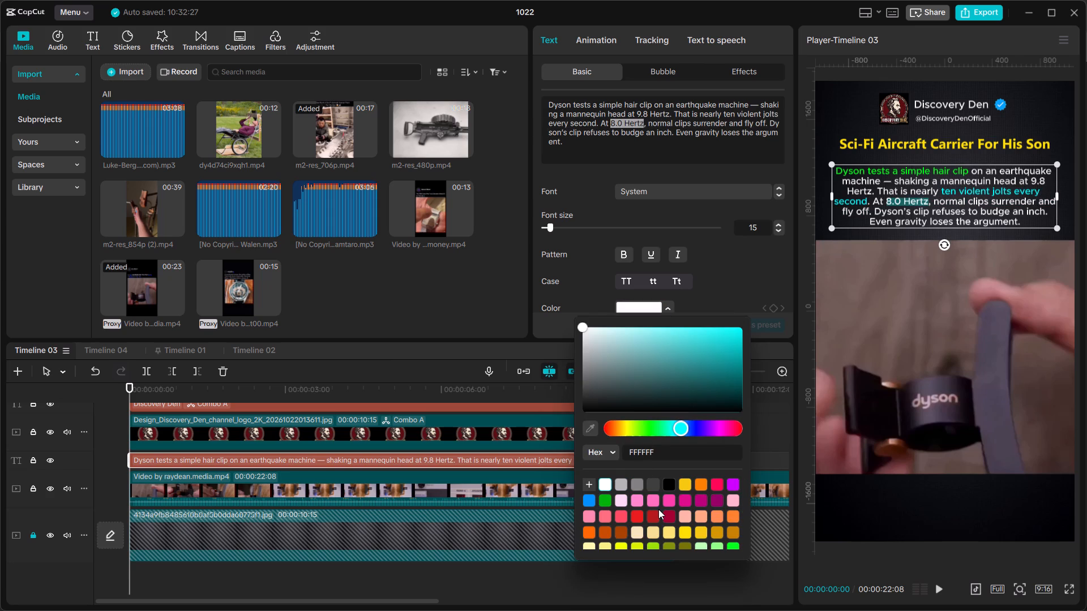
scroll(658, 509, "down", 1)
left_click(635, 502)
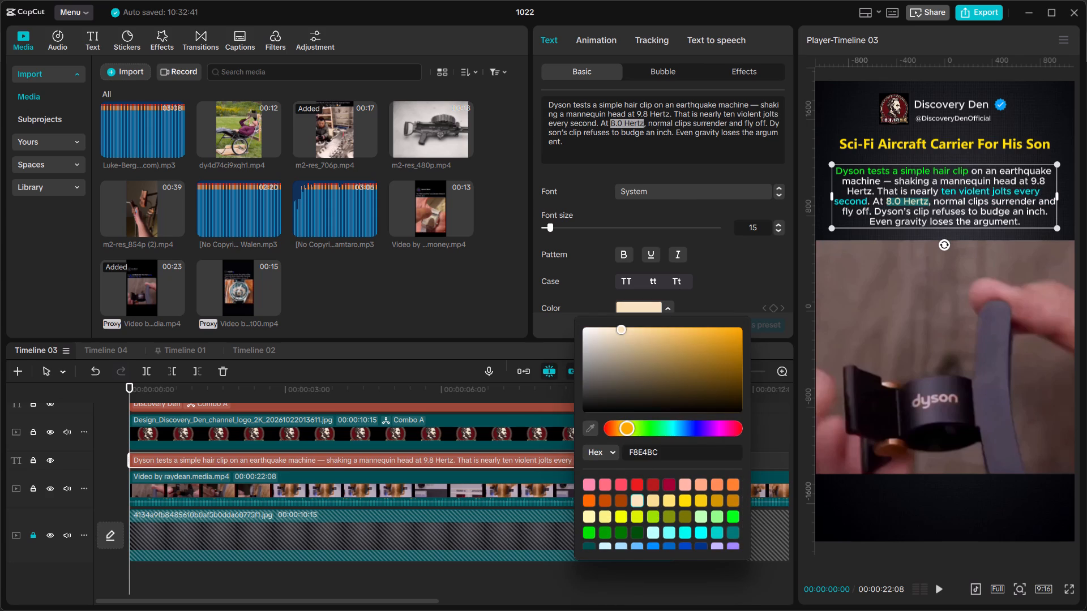
Color the words "normal clips surrender" in the description light lavender (C3B8FF) and deselect the text.
left_click_drag(651, 124, 681, 123)
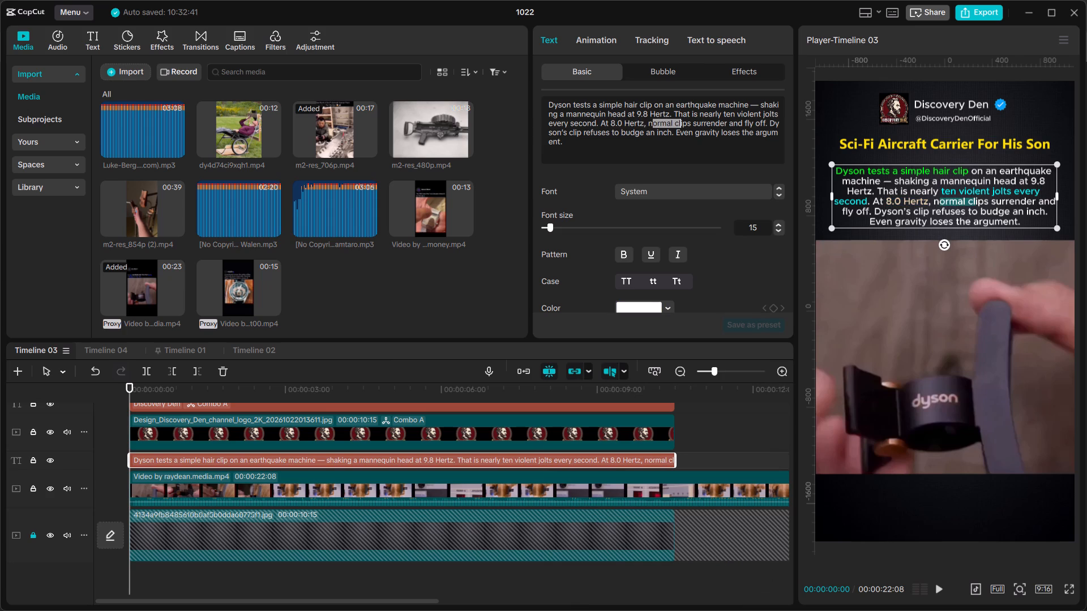
left_click_drag(647, 123, 724, 126)
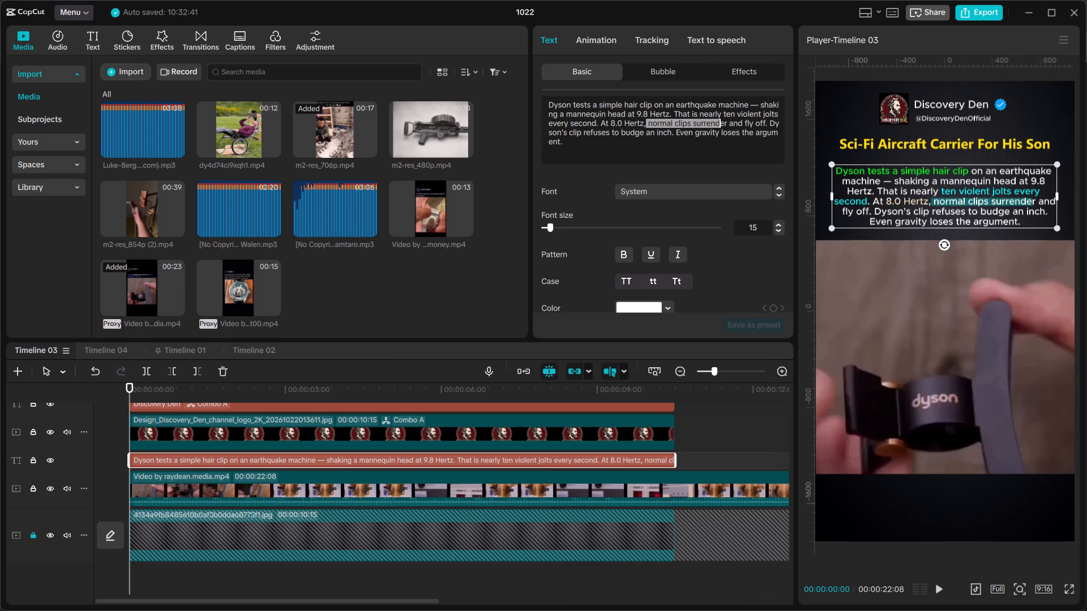
left_click_drag(724, 126, 727, 126)
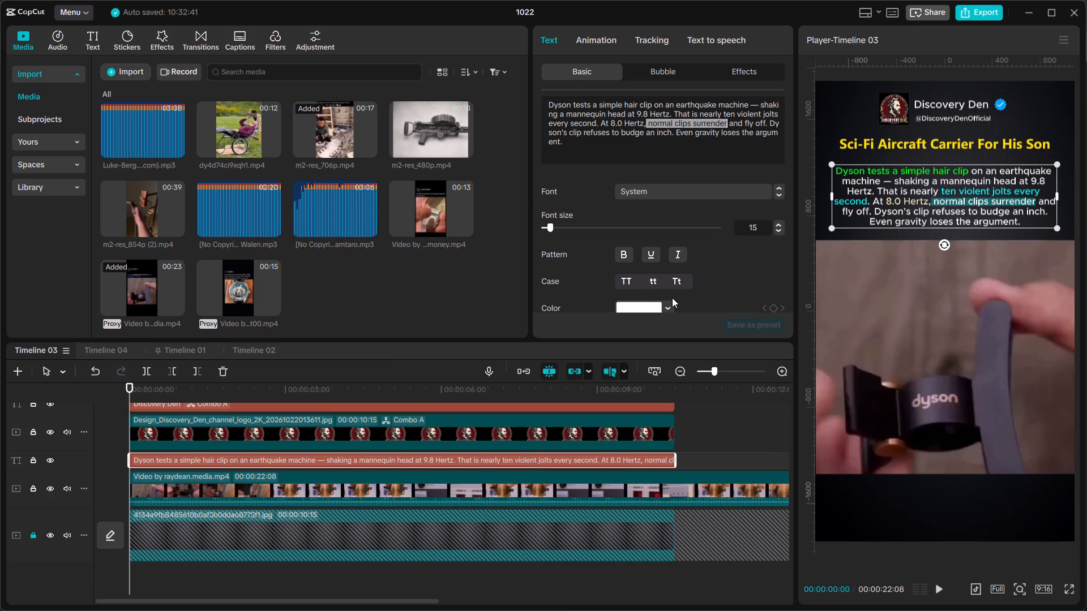
left_click(667, 304)
scroll(668, 503, "down", 1)
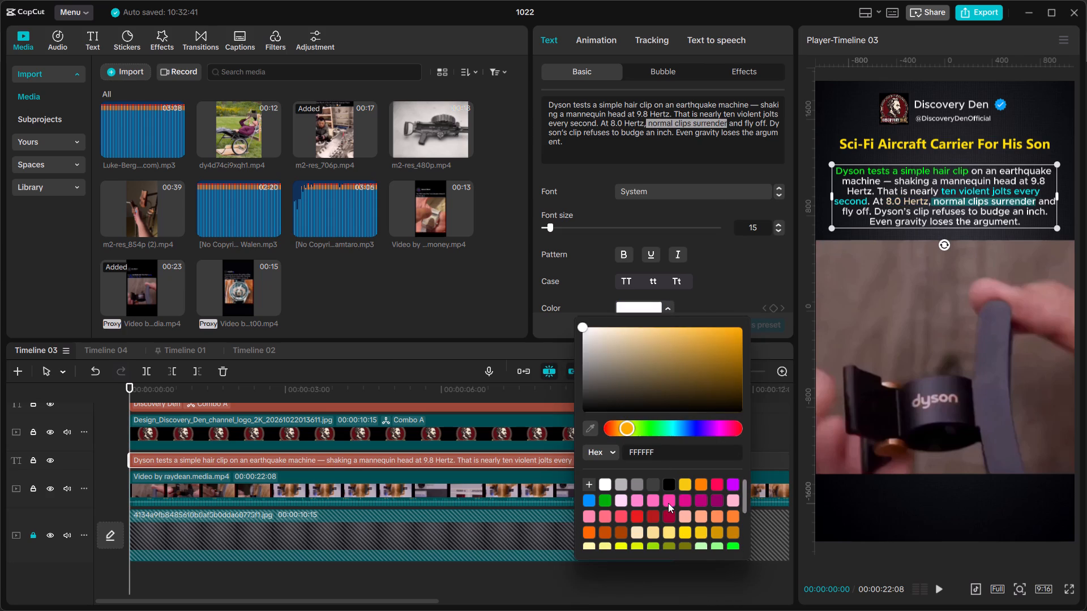
scroll(668, 503, "down", 4)
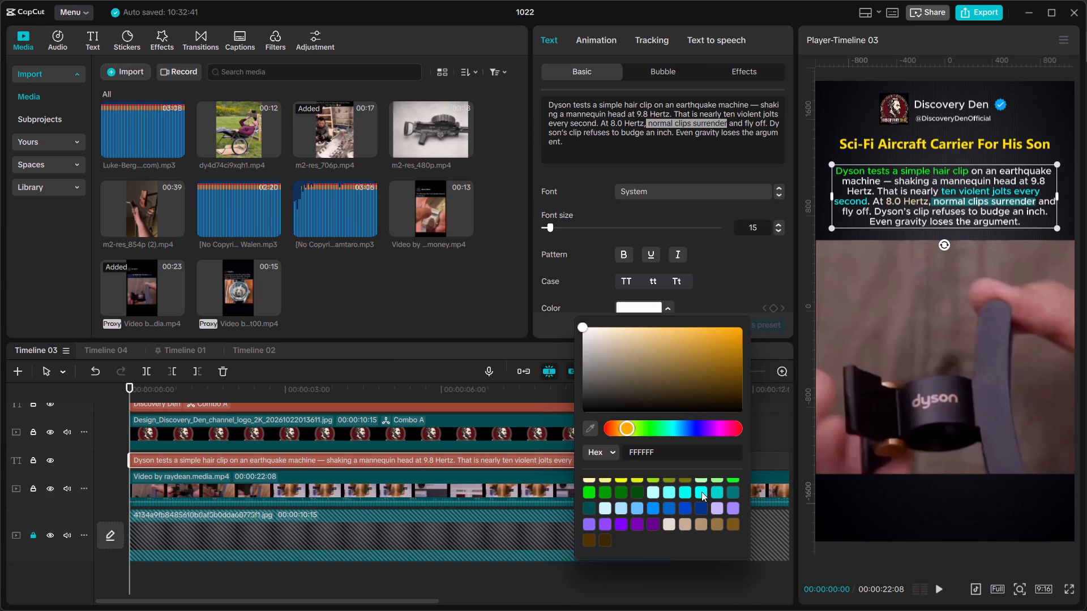
scroll(622, 504, "up", 1)
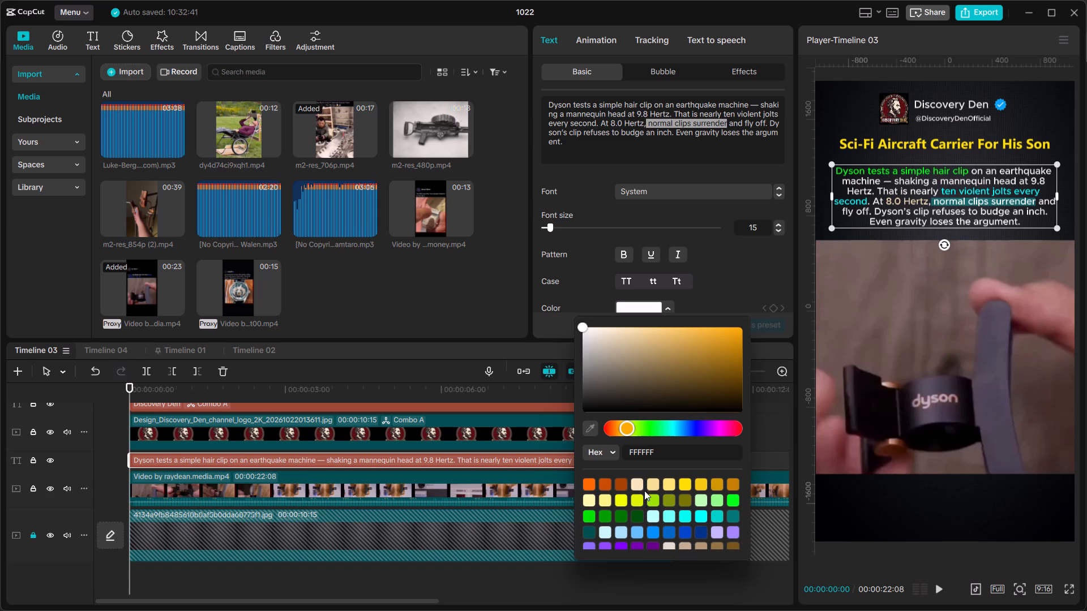
scroll(682, 494, "right", 1)
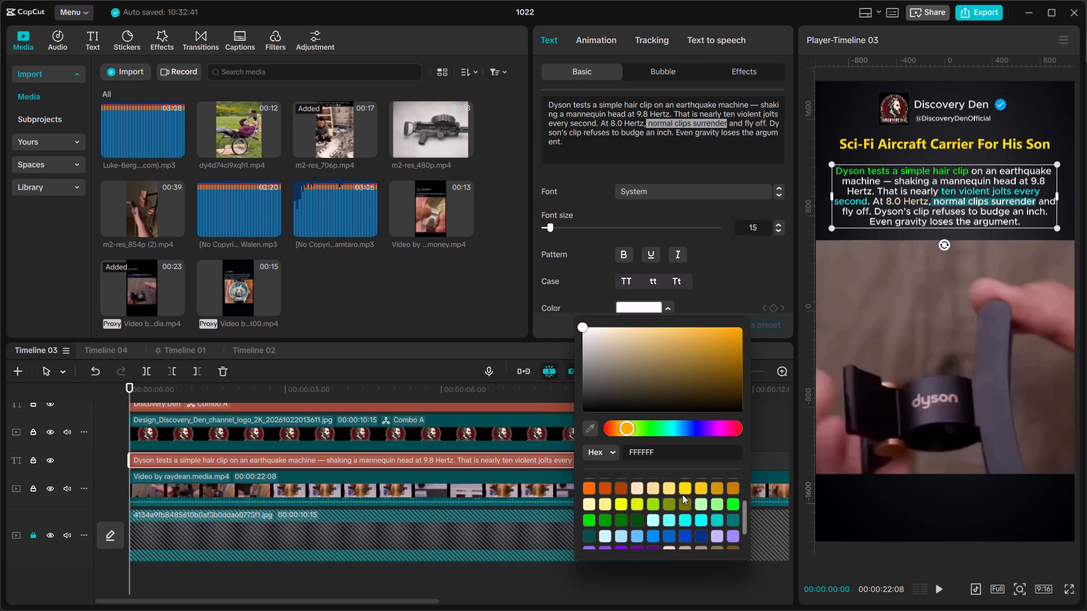
scroll(682, 494, "right", 1)
left_click(716, 536)
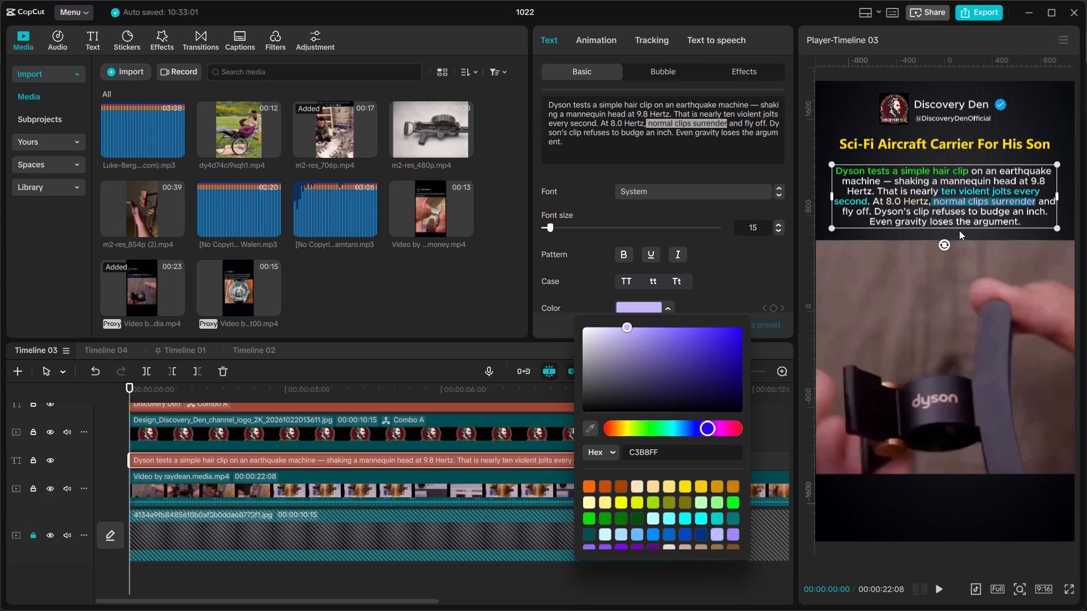
left_click(989, 235)
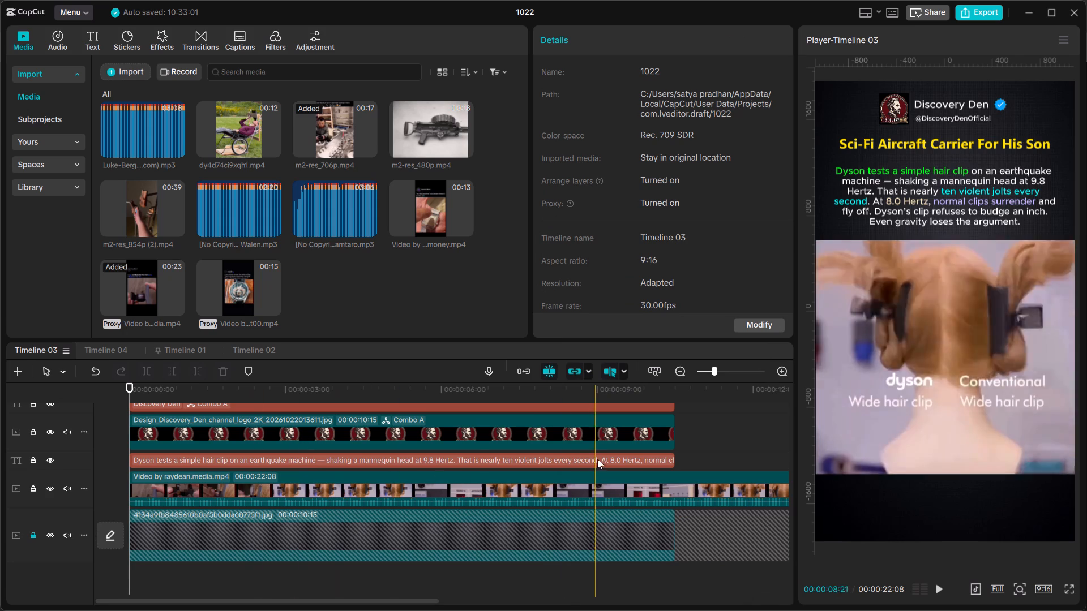
Preview the Dyson footage, then automatically split the raydean.media video into separate clips at its scene changes.
key("space")
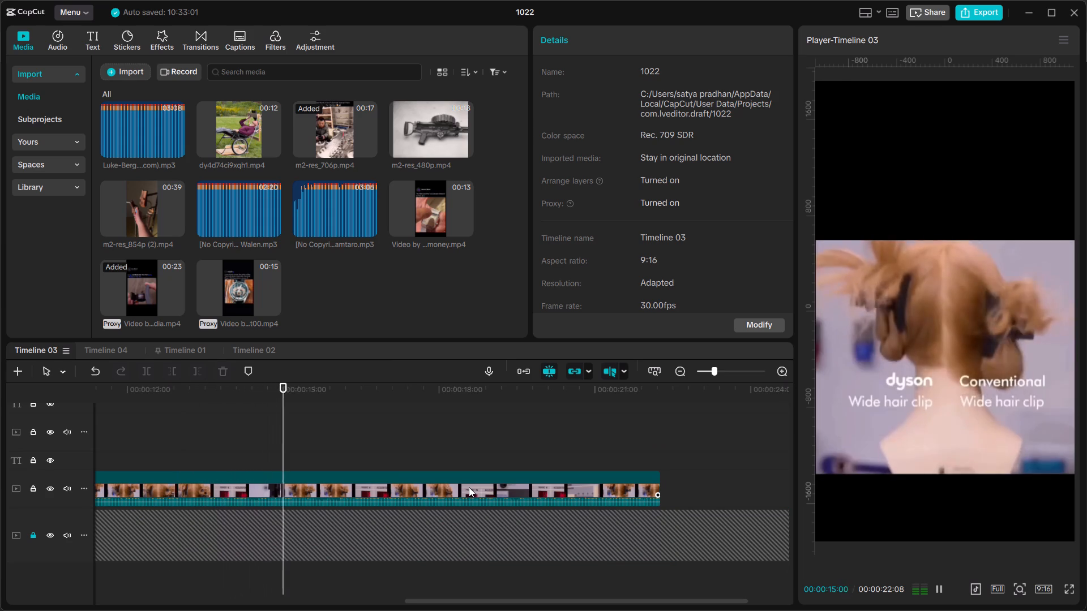
key("space")
scroll(356, 472, "right", 5)
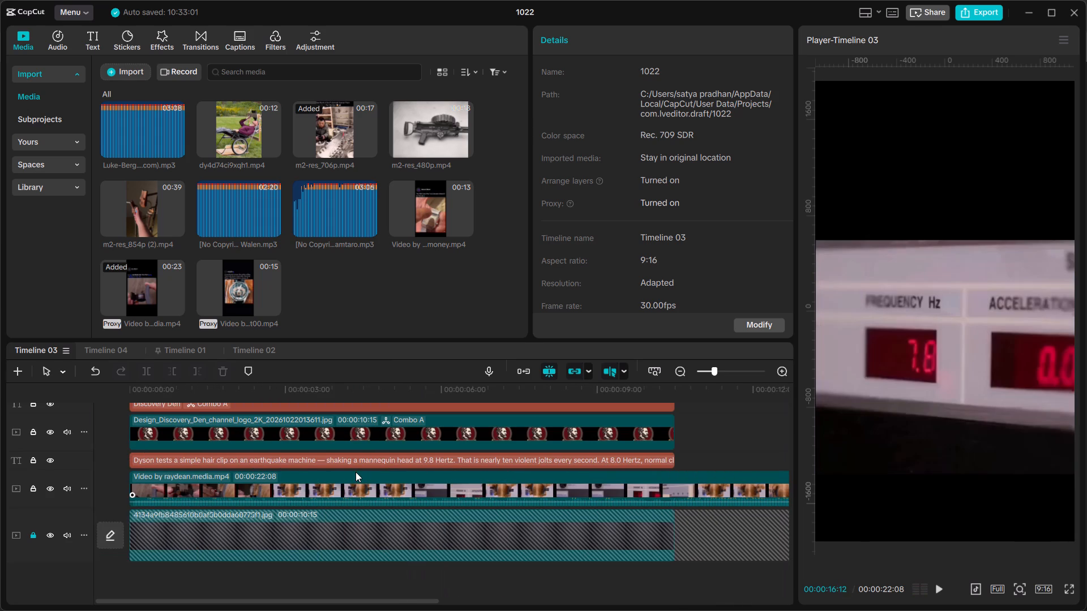
left_click(399, 490)
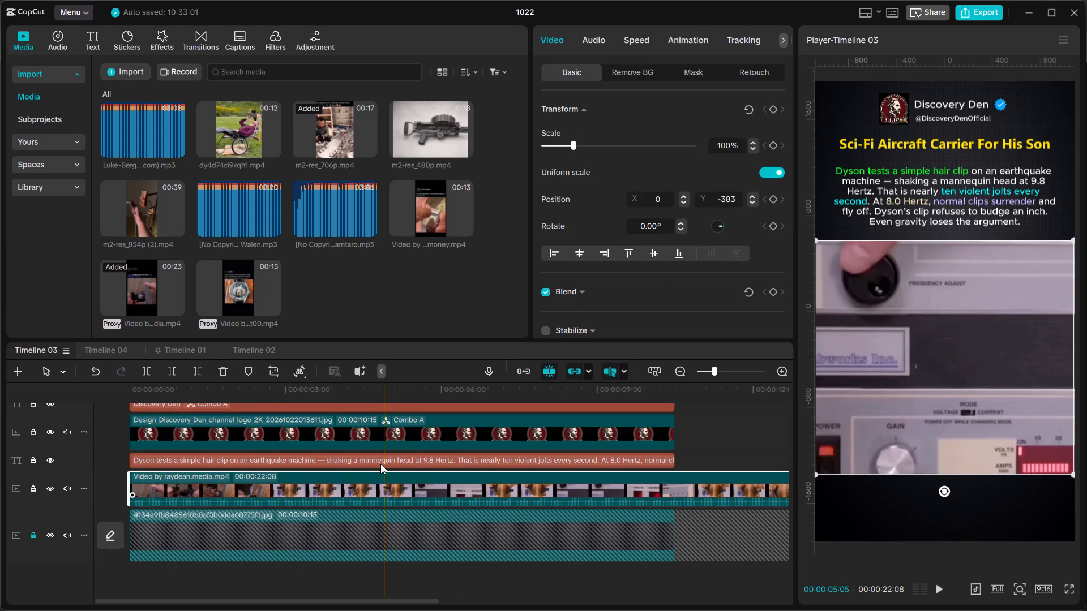
left_click(363, 370)
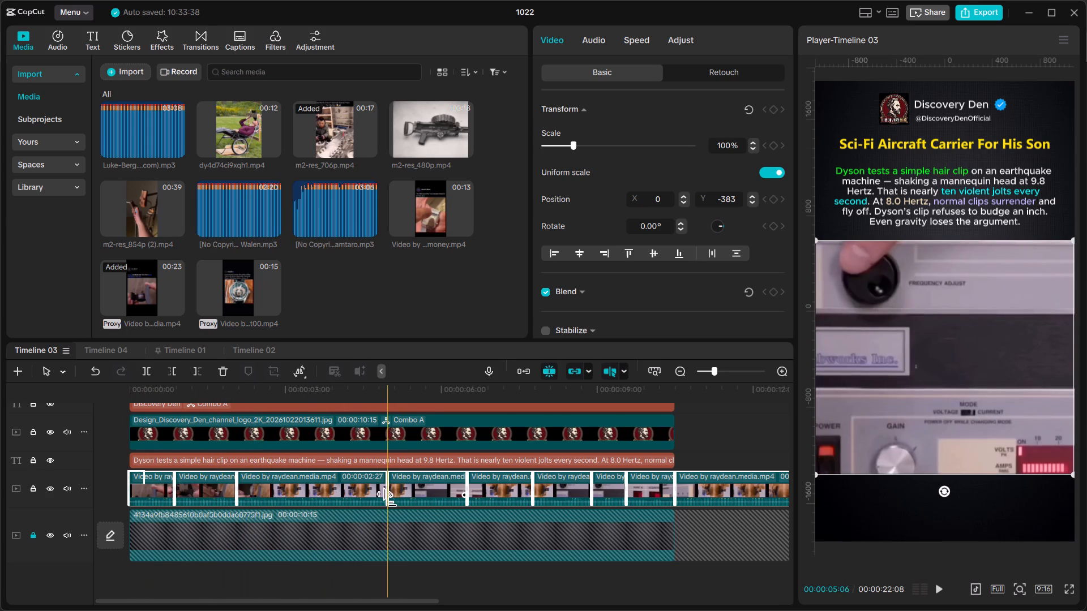
Delete the third scene clip, the side-by-side comparison of the Dyson and conventional hair clips, from the split Dyson video.
left_click(345, 487)
key("BackSpace")
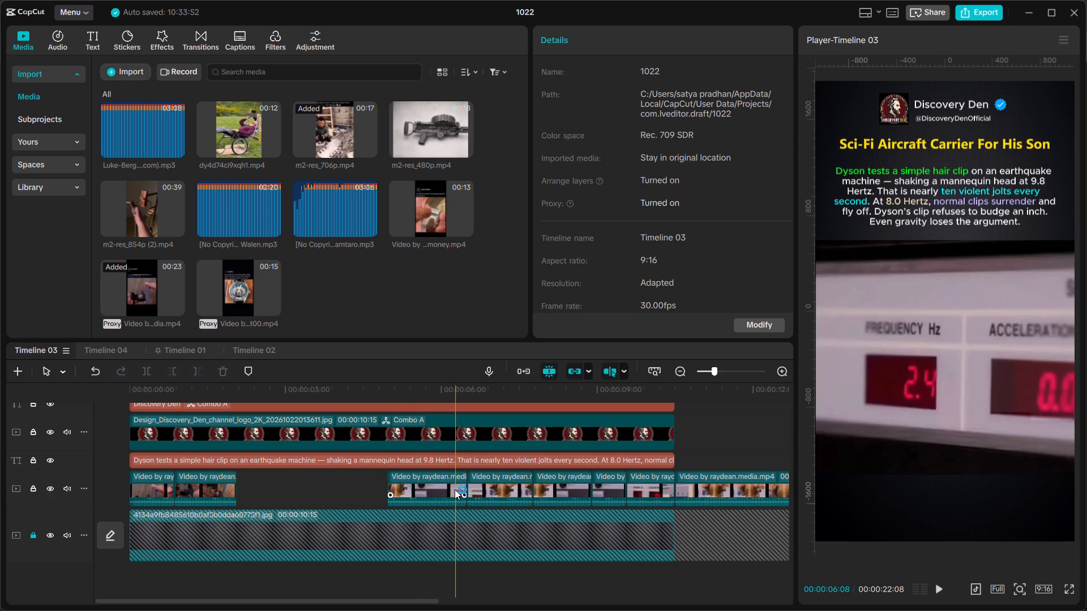
Move the next three Dyson scene clips and the longer two-second comparison clip end to end after the opening two clips.
left_click_drag(455, 489, 309, 486)
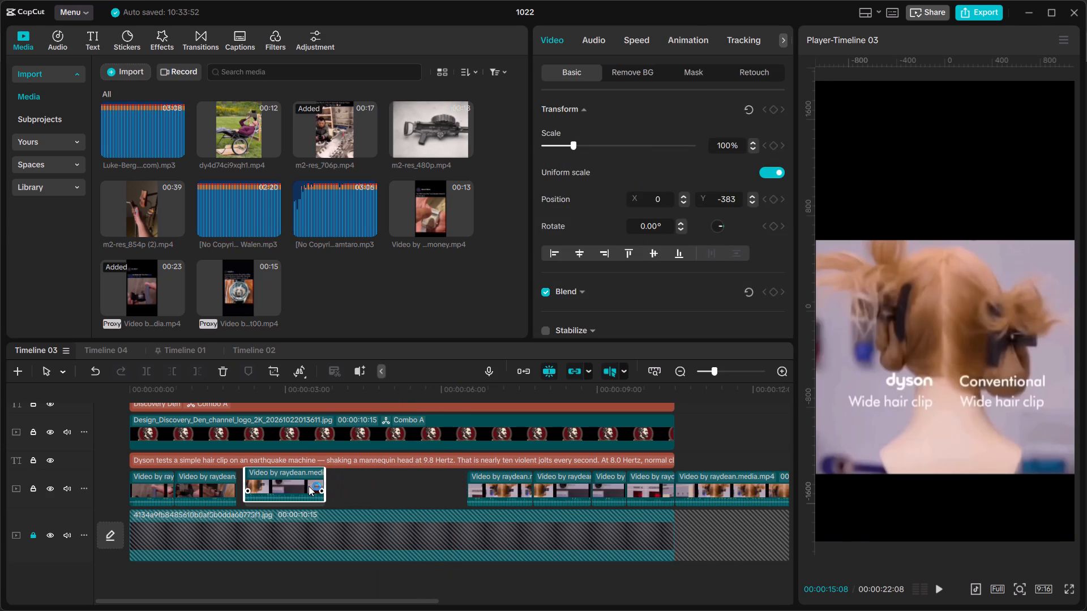
left_click_drag(309, 486, 303, 486)
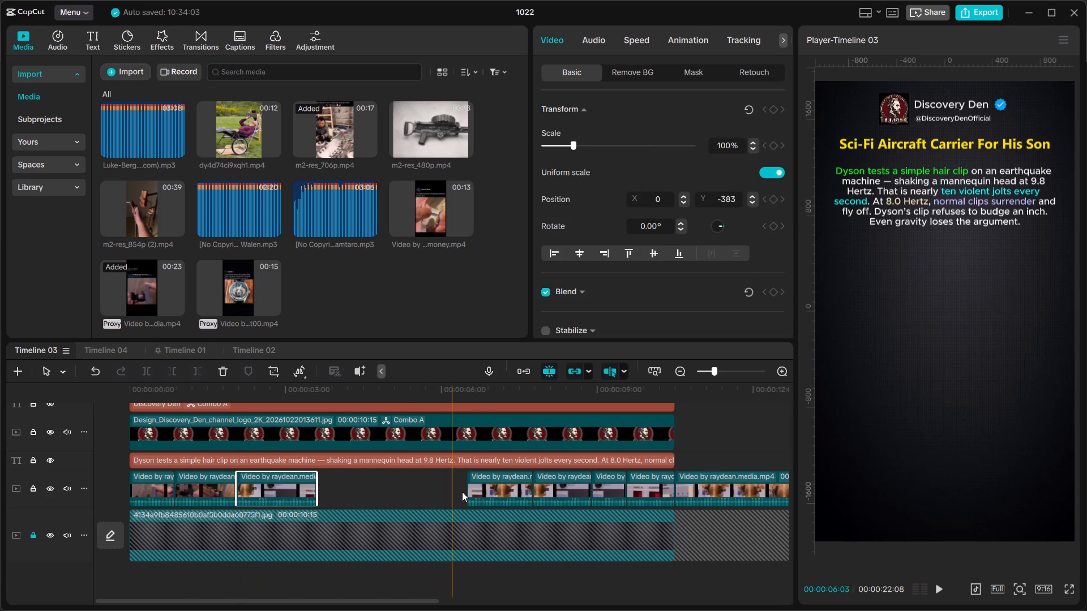
left_click_drag(506, 492, 377, 485)
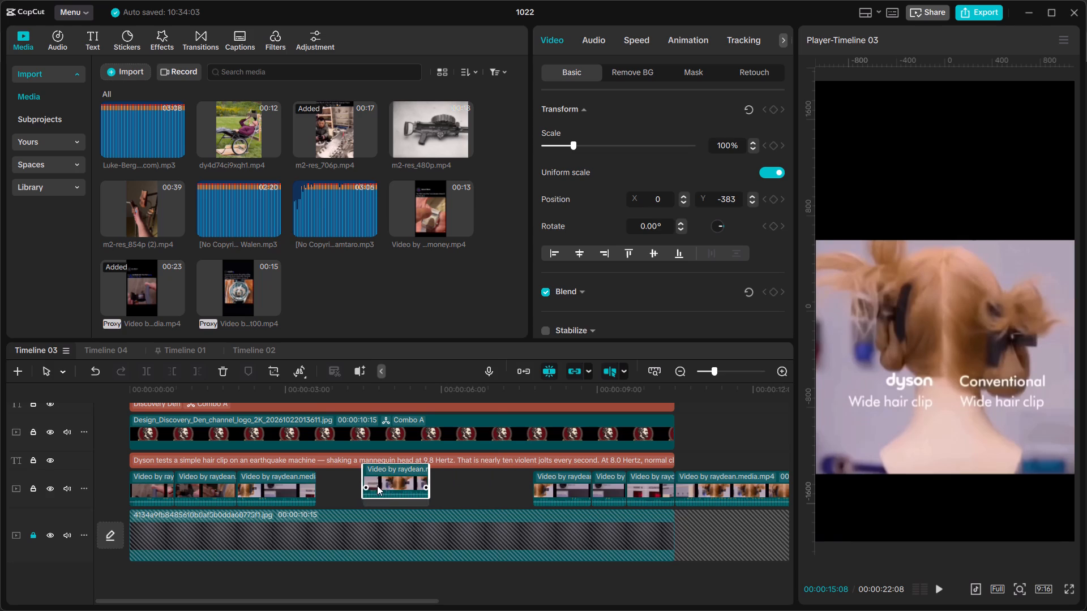
left_click_drag(377, 485, 357, 484)
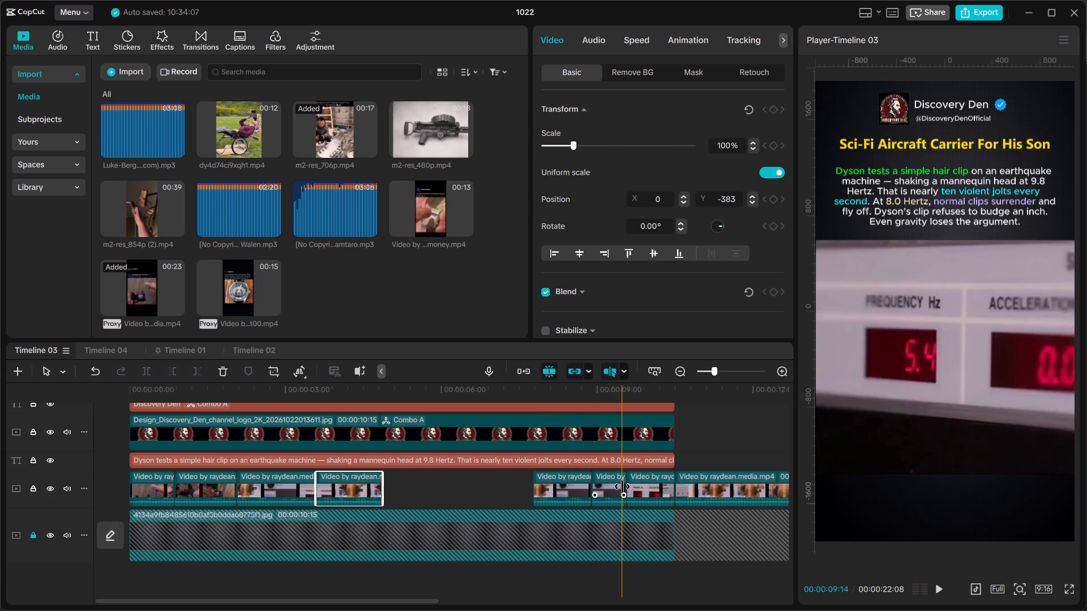
left_click_drag(572, 489, 434, 483)
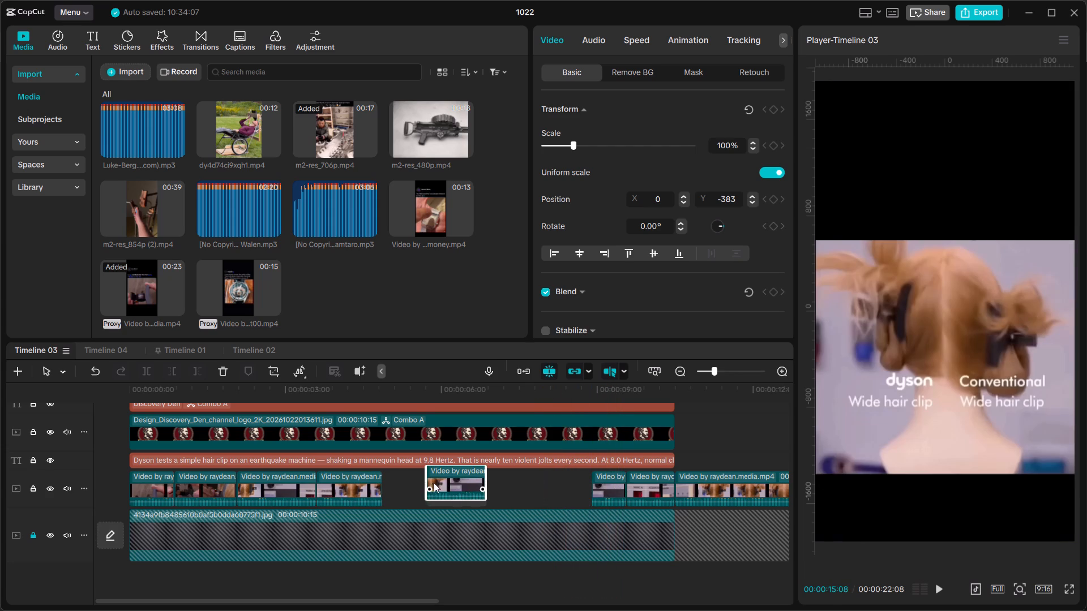
left_click_drag(434, 483, 422, 483)
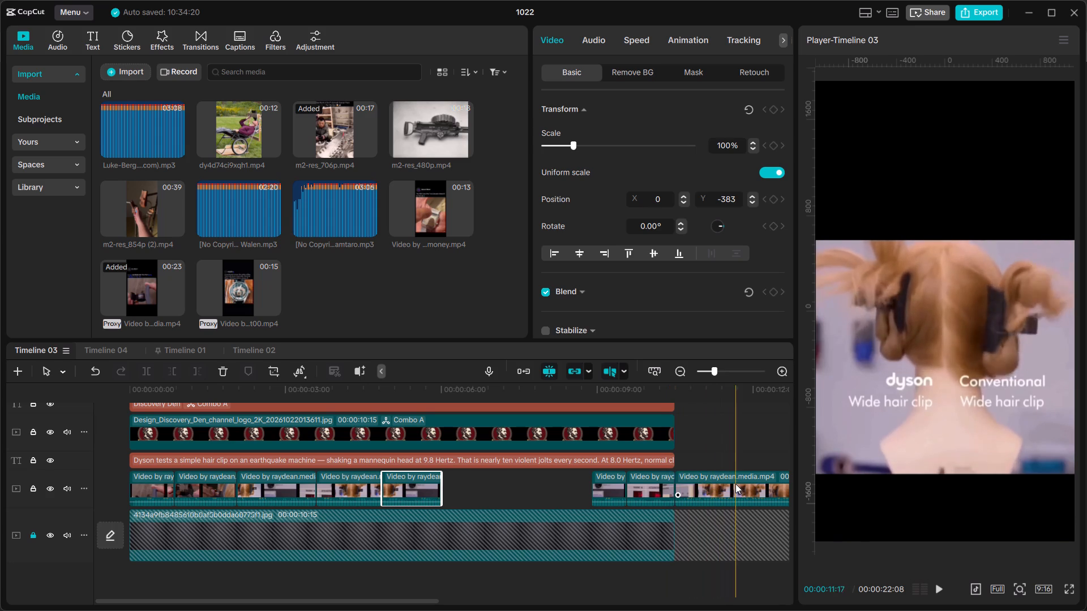
left_click_drag(736, 484, 500, 482)
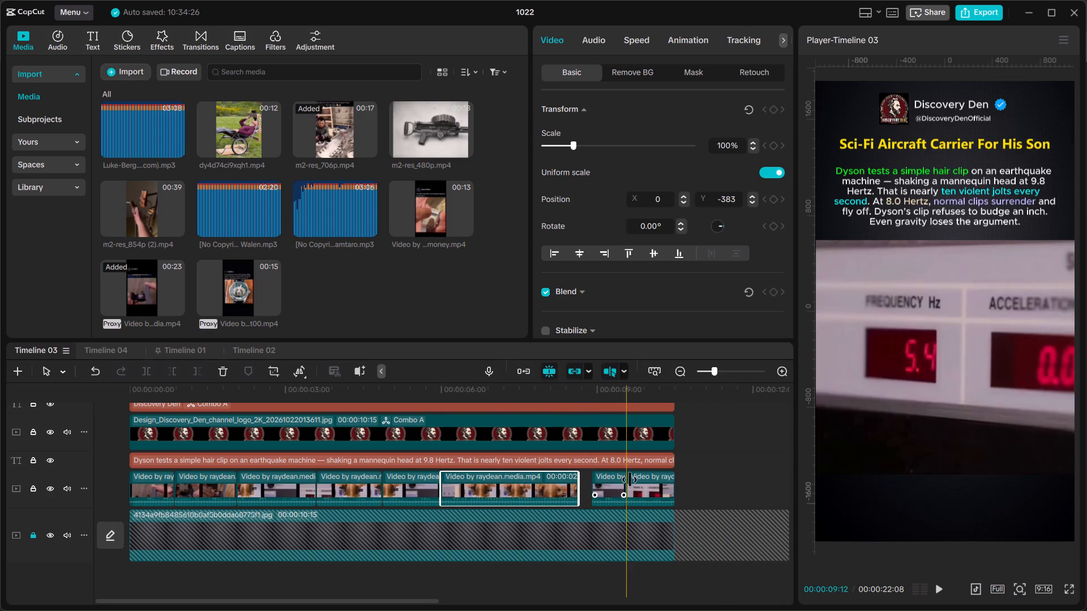
Move the last two Dyson scene clips back together so they directly follow the frequency-readout clip ending at 10:15.
scroll(688, 475, "left", 1)
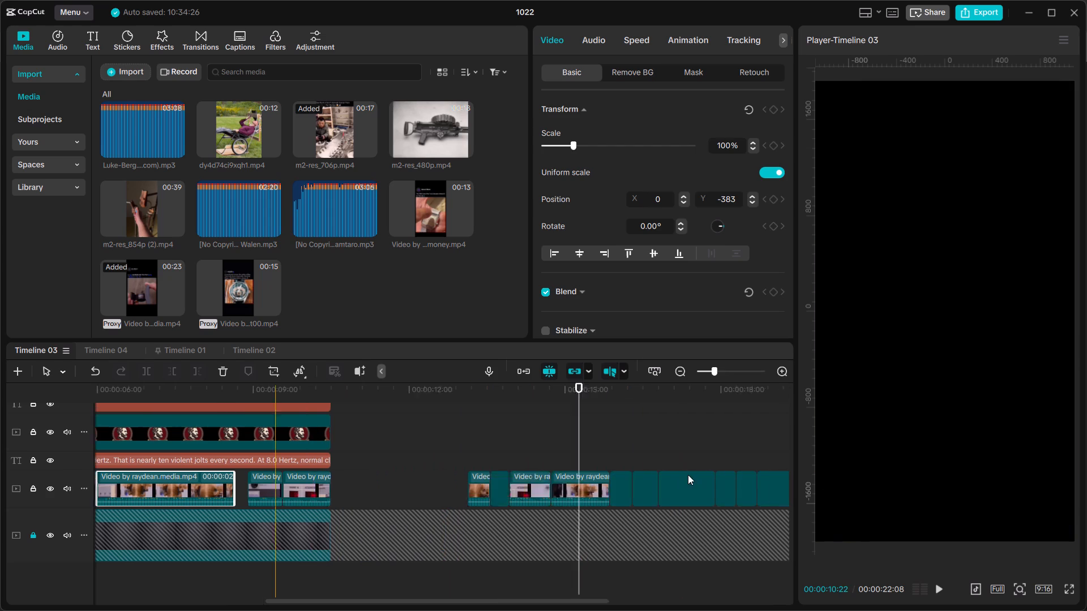
scroll(688, 475, "left", 1)
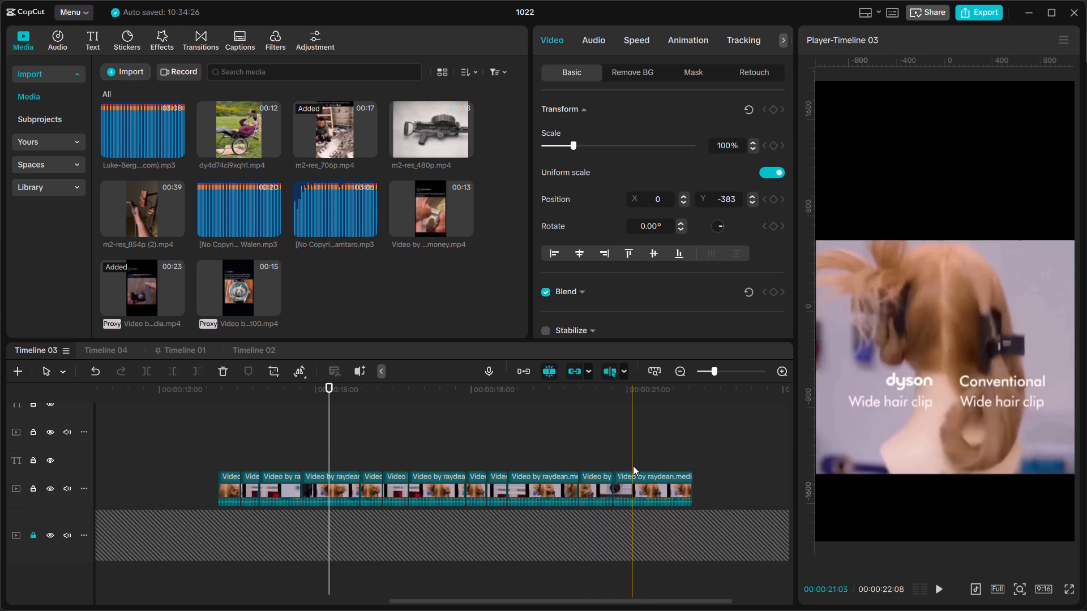
left_click_drag(601, 459, 664, 484)
left_click_drag(664, 484, 157, 483)
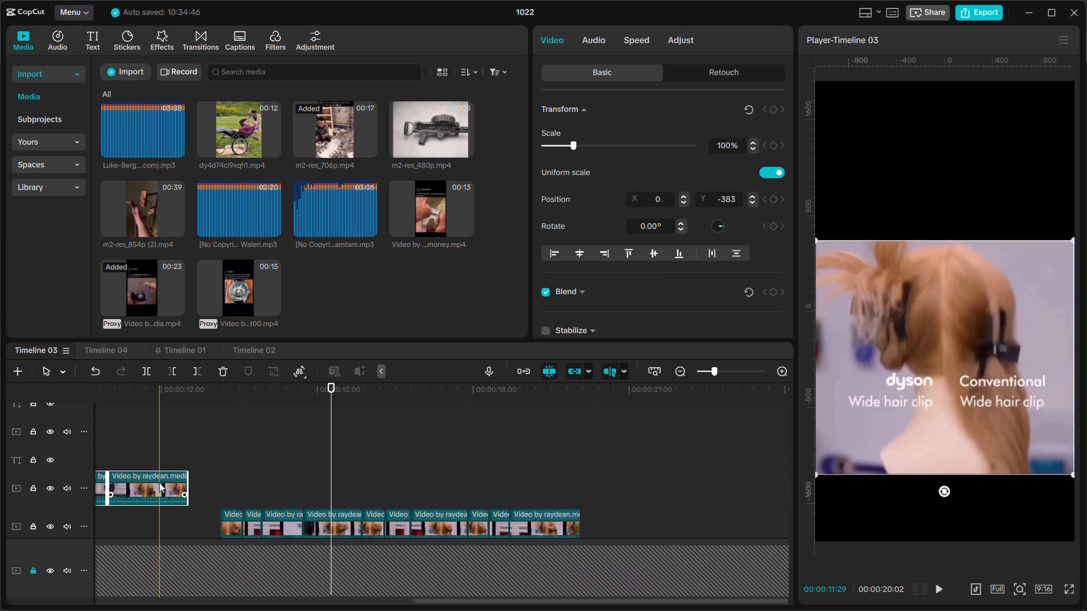
scroll(159, 483, "right", 2)
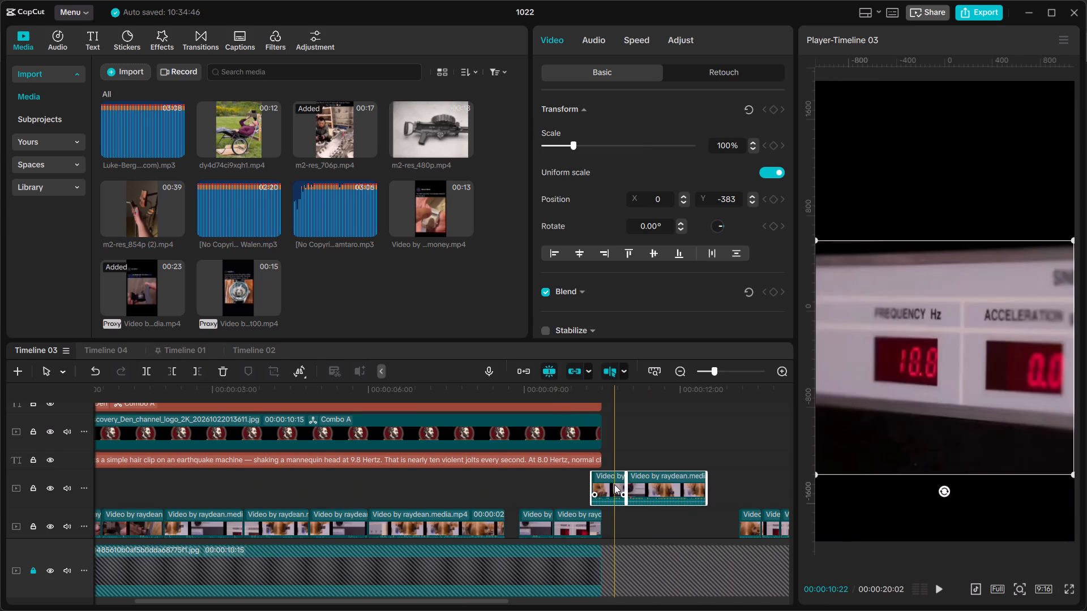
left_click_drag(614, 484, 627, 528)
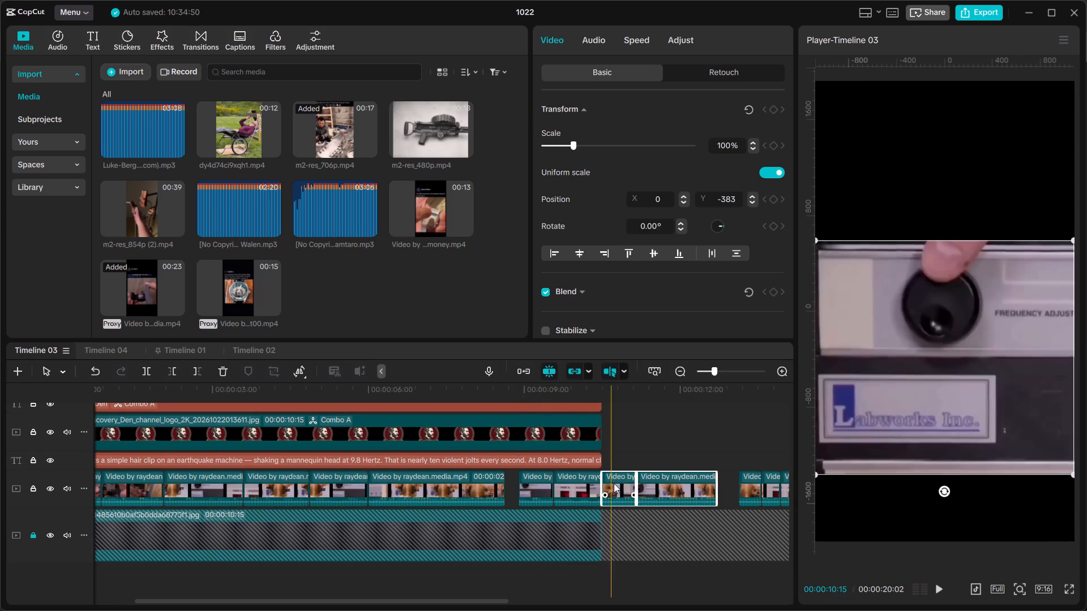
Delete the two clips before the moved pair, including the frequency readout, and slide the pair against the two-second comparison clip.
left_click_drag(514, 485, 580, 488)
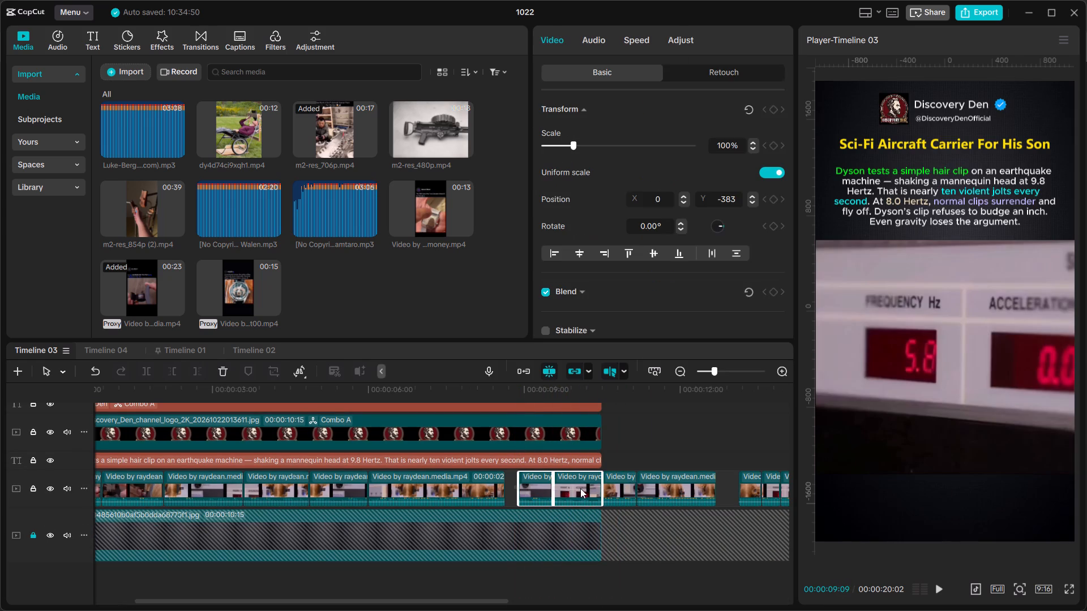
left_click_drag(580, 488, 583, 488)
key("BackSpace")
left_click_drag(583, 488, 692, 486)
left_click_drag(692, 486, 597, 486)
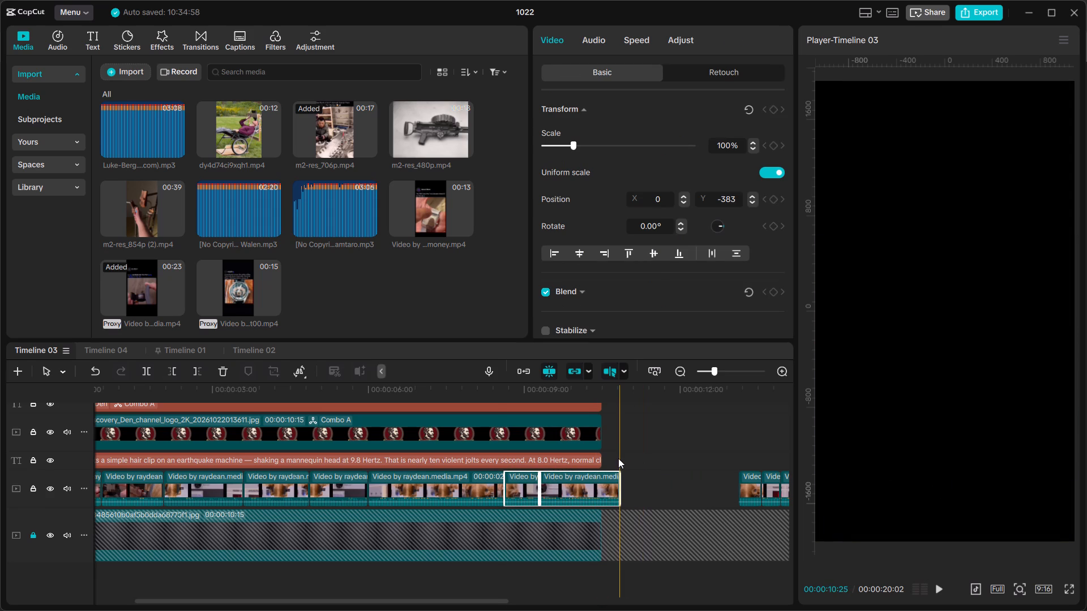
Delete all the leftover Dyson scene clips after the moved pair.
scroll(688, 456, "left", 1)
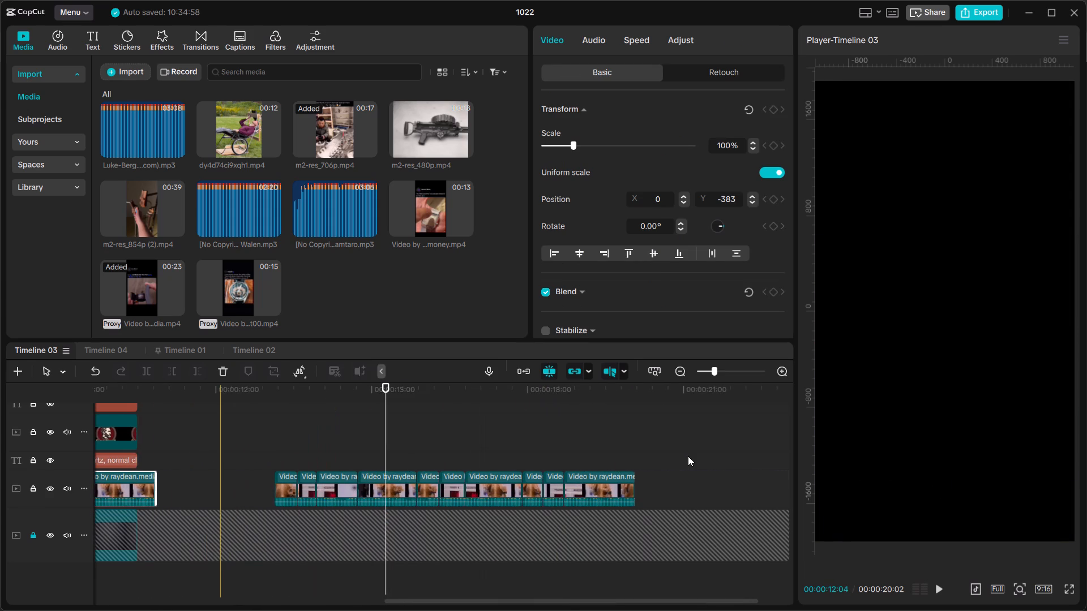
left_click_drag(252, 430, 667, 517)
key("BackSpace")
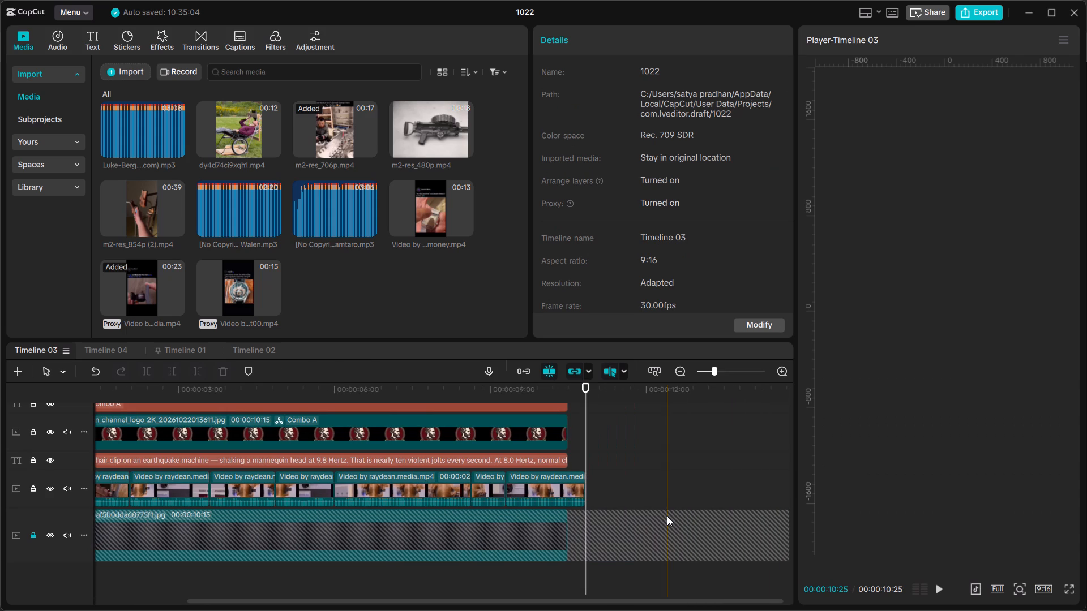
Extend the title, verified badge, channel name, handle, logo and description overlays to 00:00:10:25, where the Dyson footage ends.
left_click(667, 516)
scroll(667, 516, "up", 1)
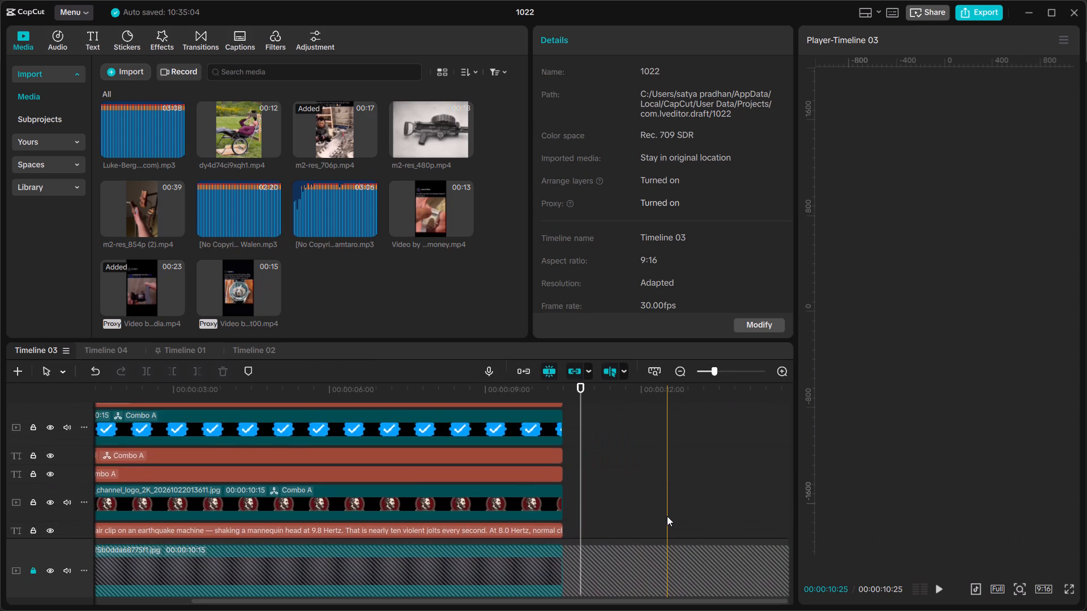
scroll(667, 516, "up", 1)
left_click_drag(679, 498, 491, 410)
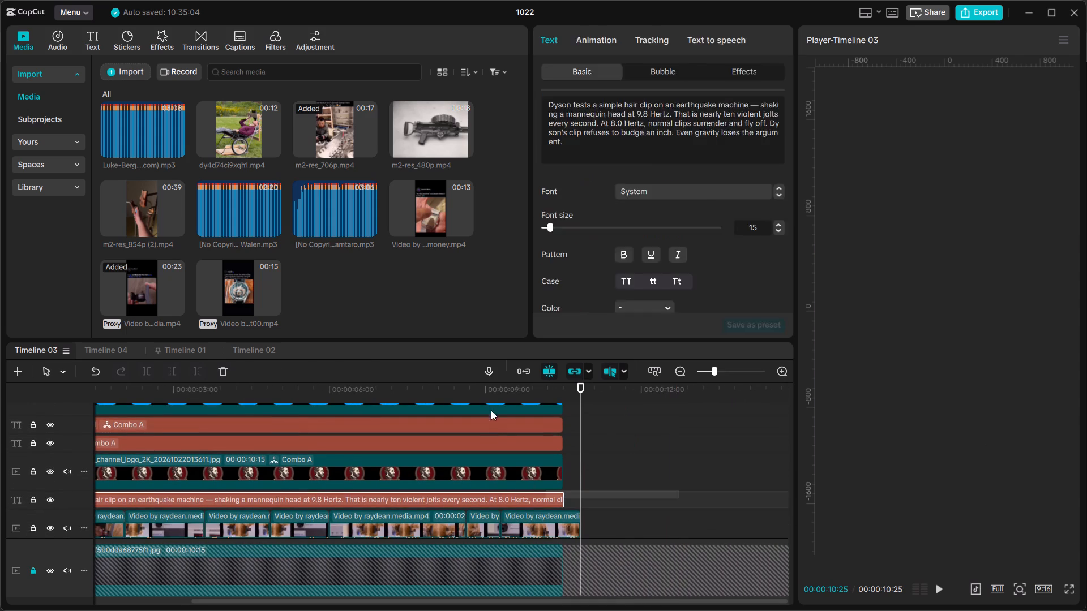
left_click_drag(491, 410, 476, 353)
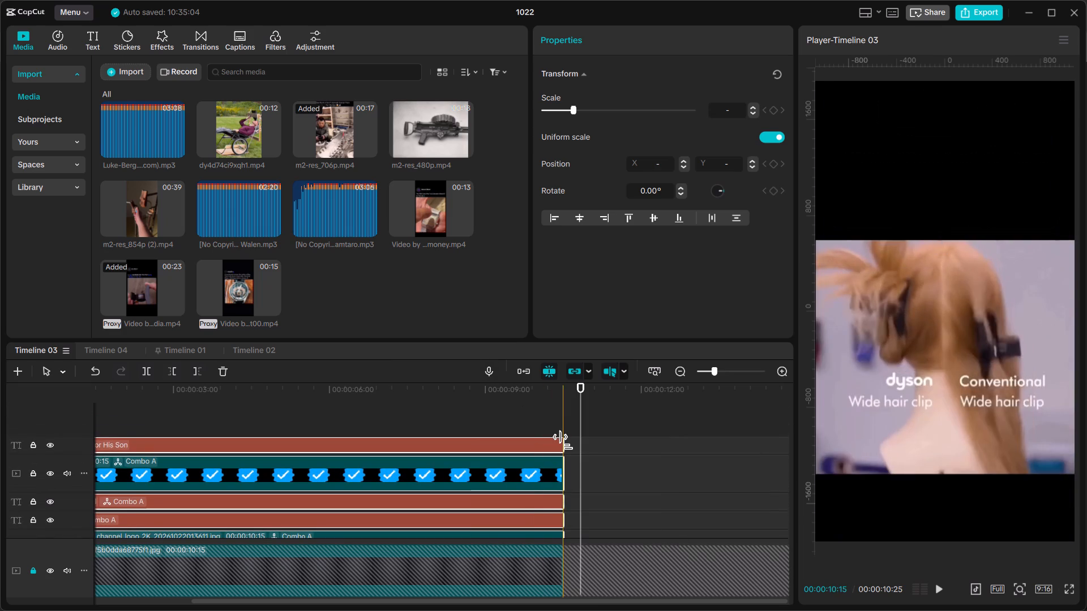
left_click_drag(565, 442, 592, 446)
scroll(592, 446, "down", 1)
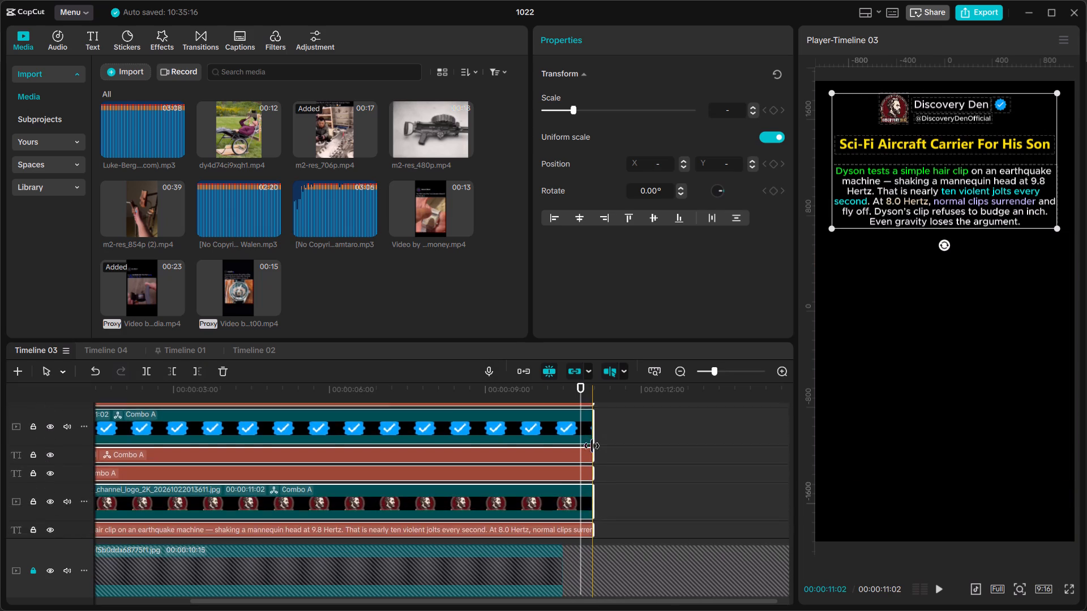
scroll(592, 446, "down", 2)
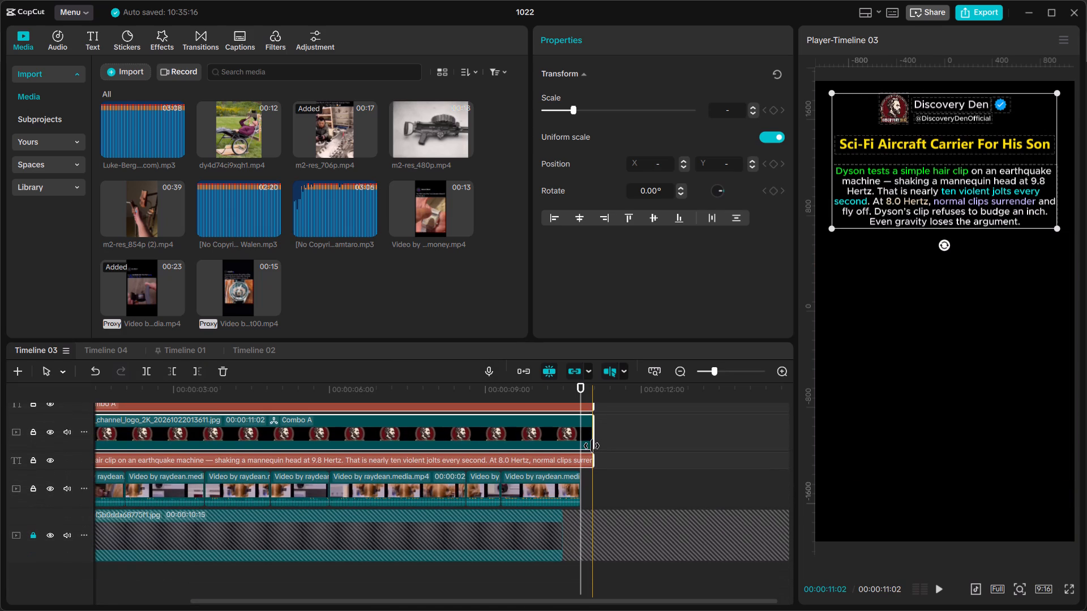
left_click_drag(592, 446, 582, 448)
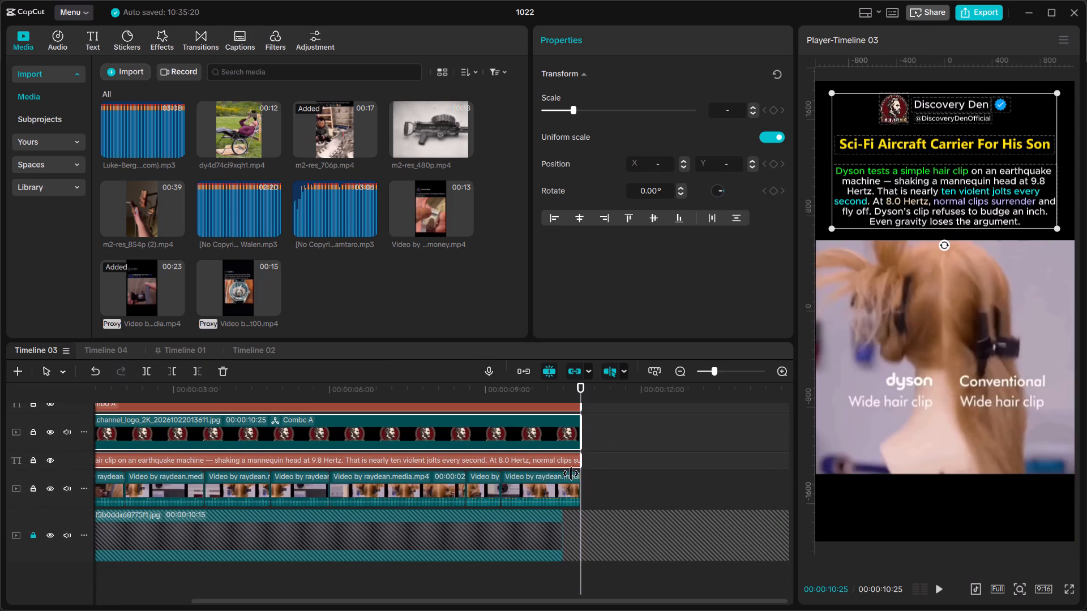
Unlock the background image track and extend the background image to 00:00:10:25.
left_click(33, 535)
left_click(375, 536)
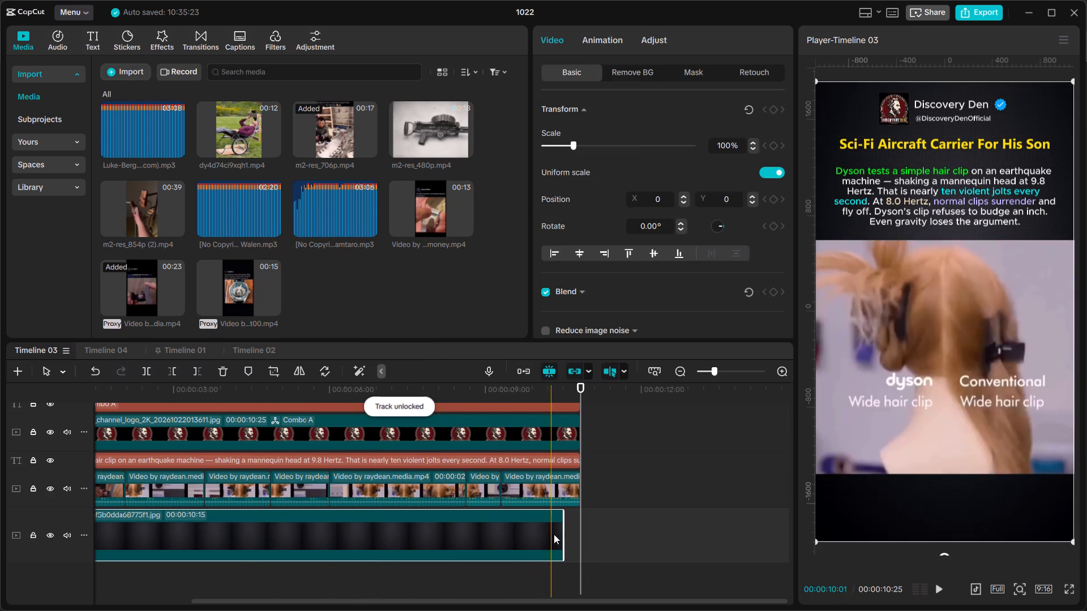
left_click_drag(564, 532, 576, 533)
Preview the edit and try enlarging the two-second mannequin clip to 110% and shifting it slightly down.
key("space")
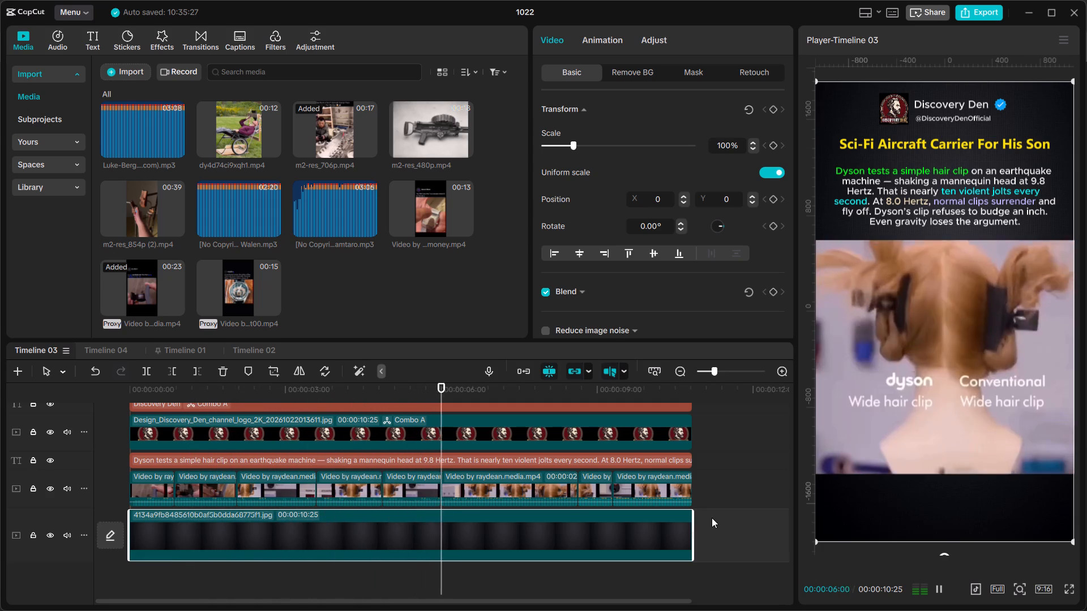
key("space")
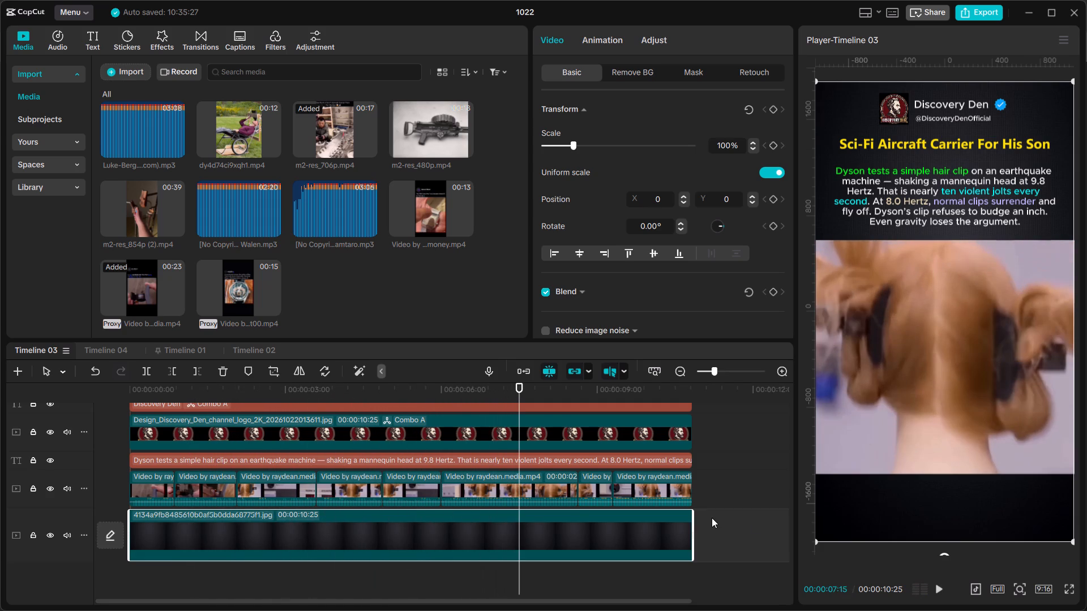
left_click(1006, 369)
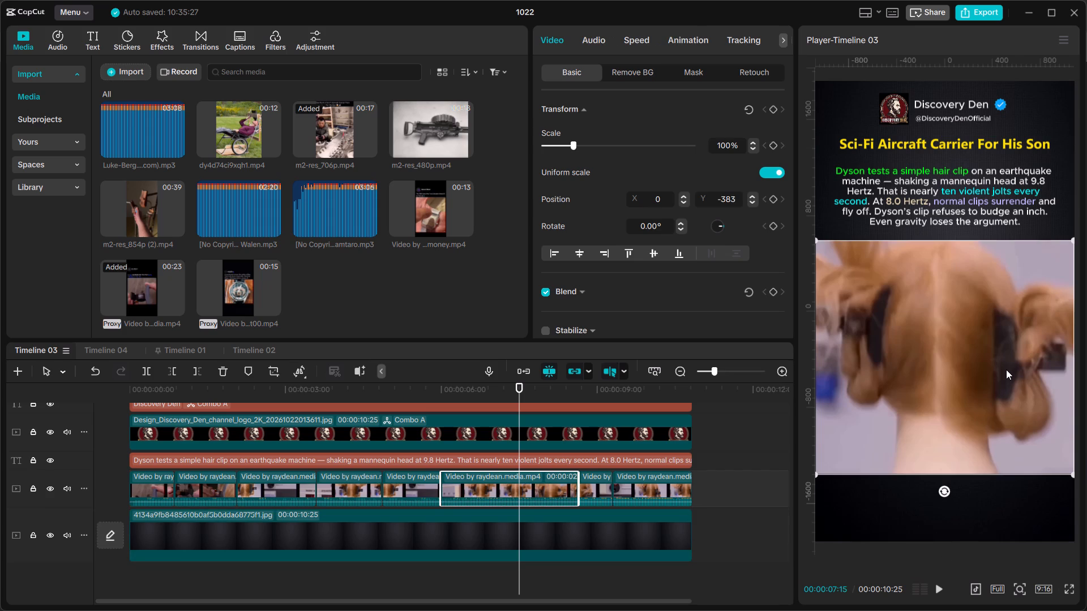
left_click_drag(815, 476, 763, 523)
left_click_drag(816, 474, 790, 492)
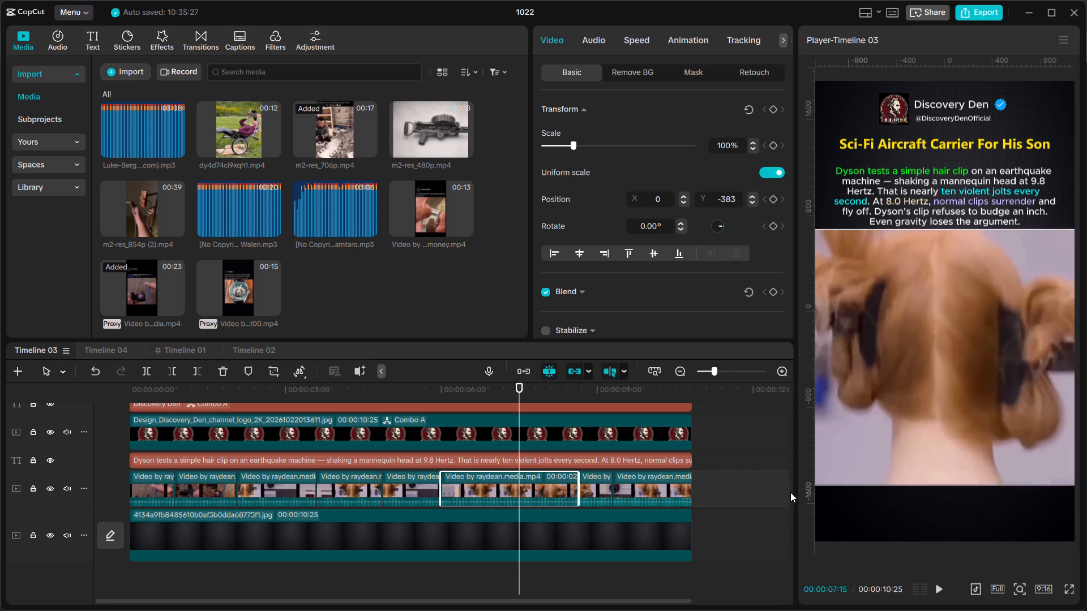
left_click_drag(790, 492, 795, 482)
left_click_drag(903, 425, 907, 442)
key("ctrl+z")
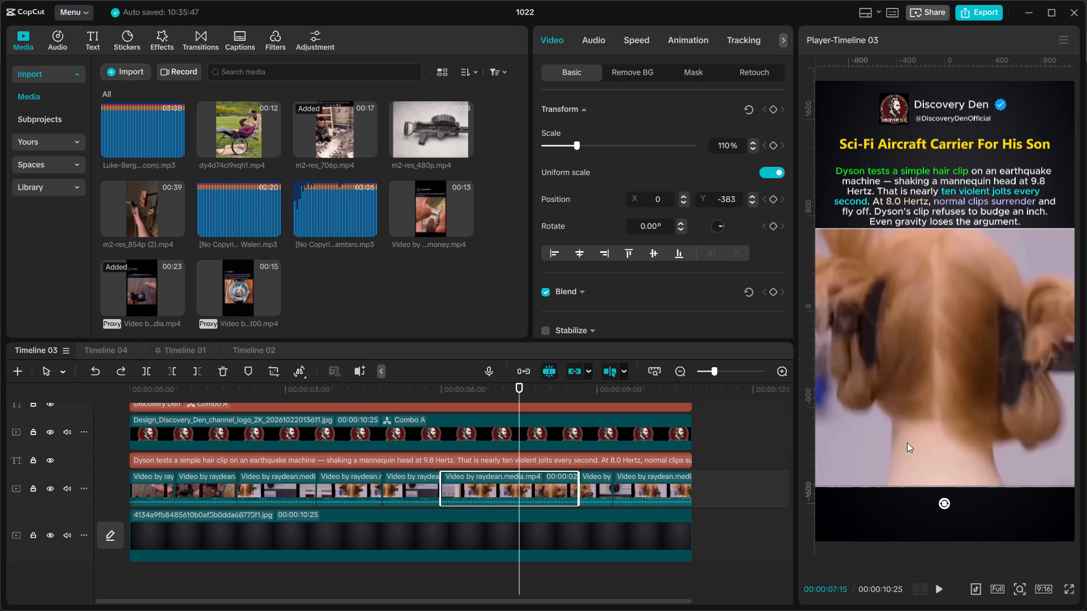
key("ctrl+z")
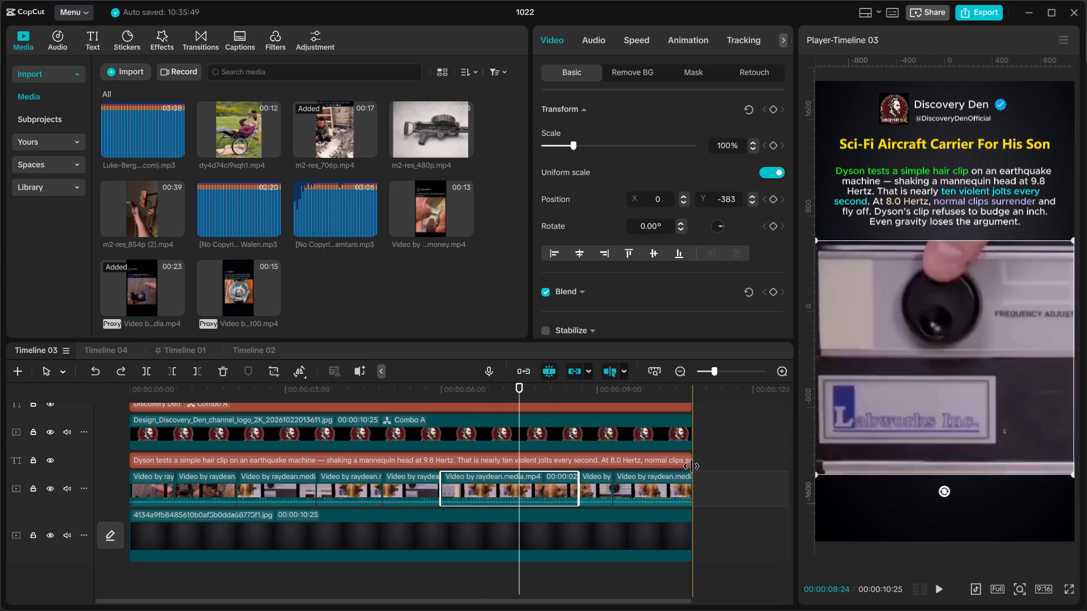
Play back the edited timeline, then select all the Dyson clips on the footage track.
left_click(718, 466)
key("space")
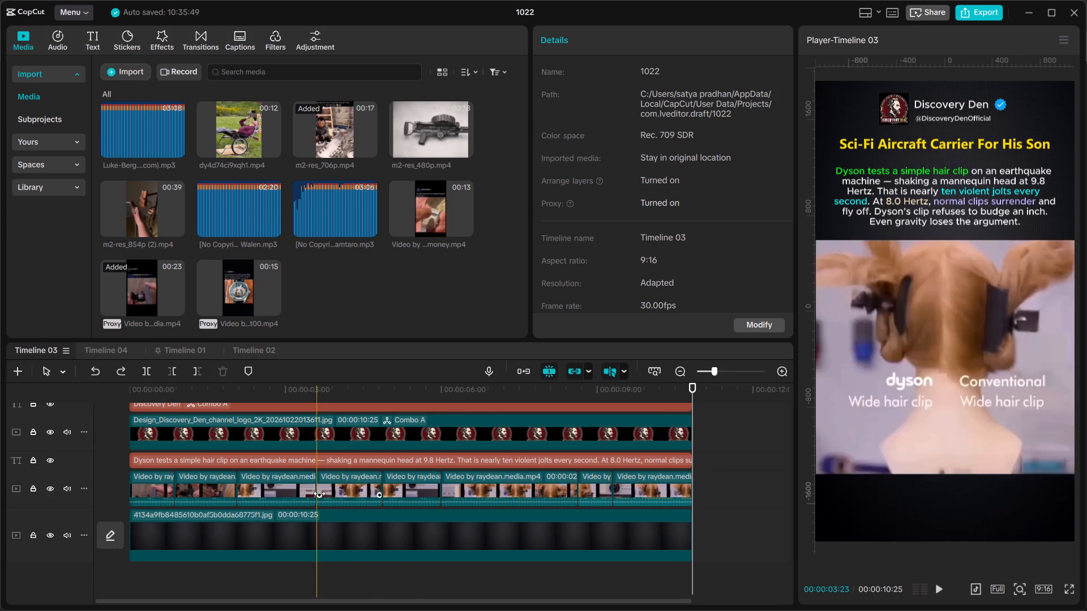
left_click_drag(115, 485, 634, 479)
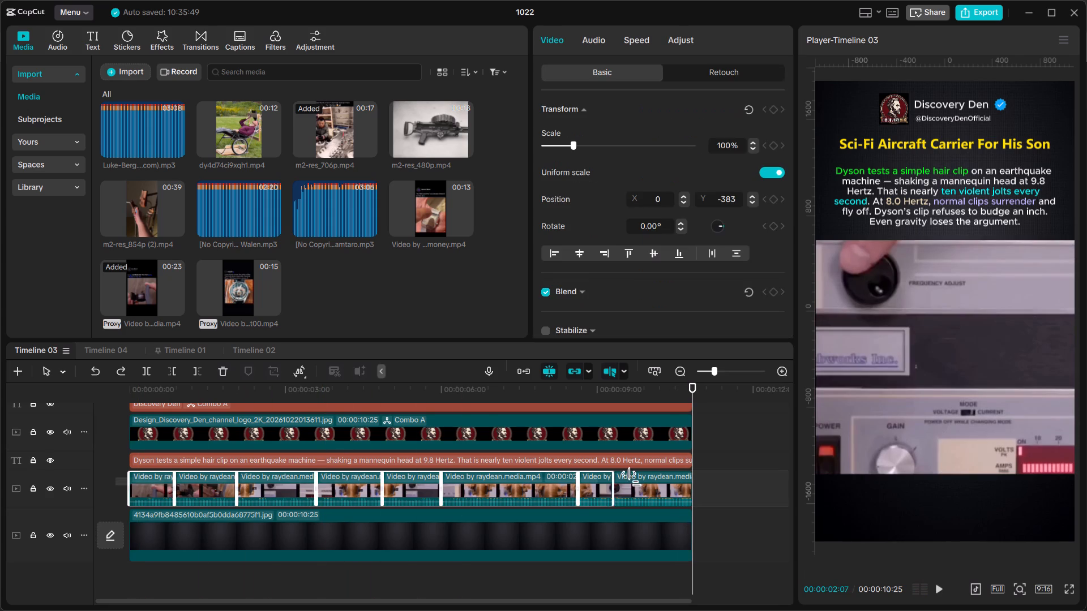
left_click_drag(634, 479, 694, 493)
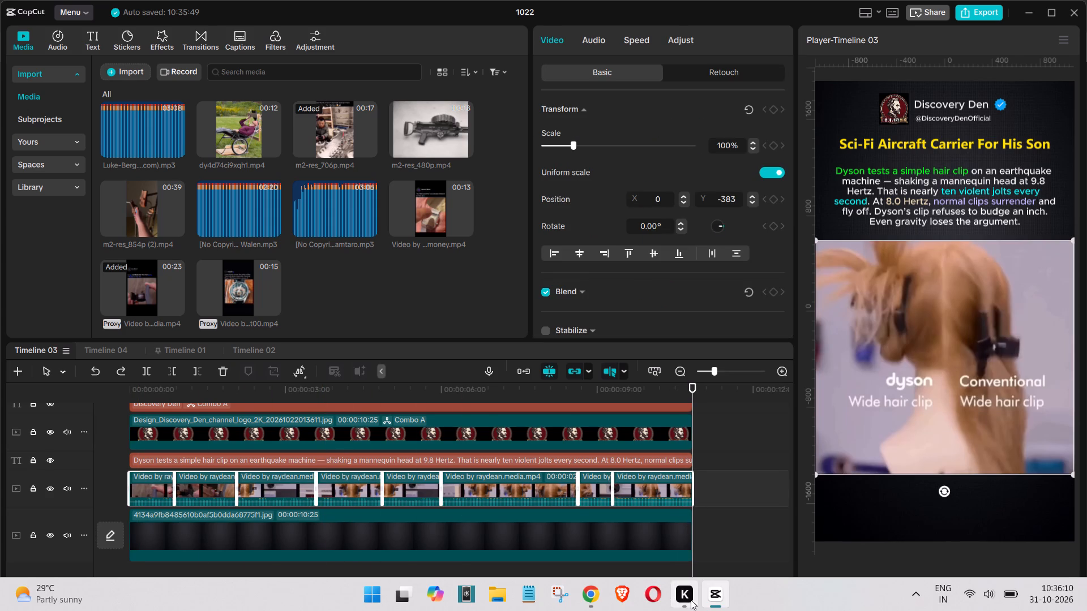
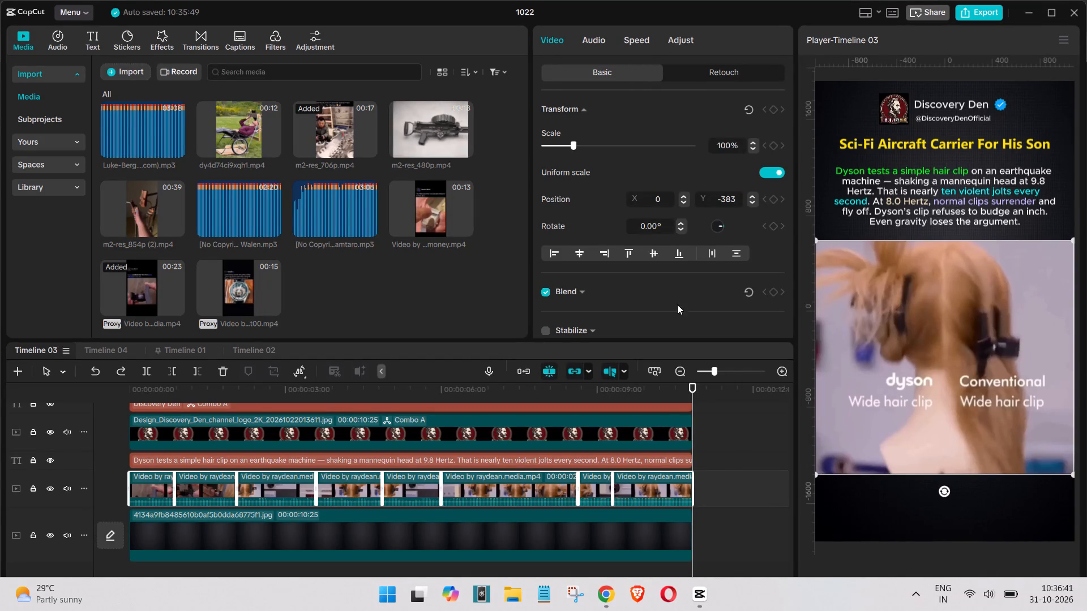
Mute all the selected Dyson clips by lowering their volume to -∞ dB, and clear the selection.
left_click(600, 44)
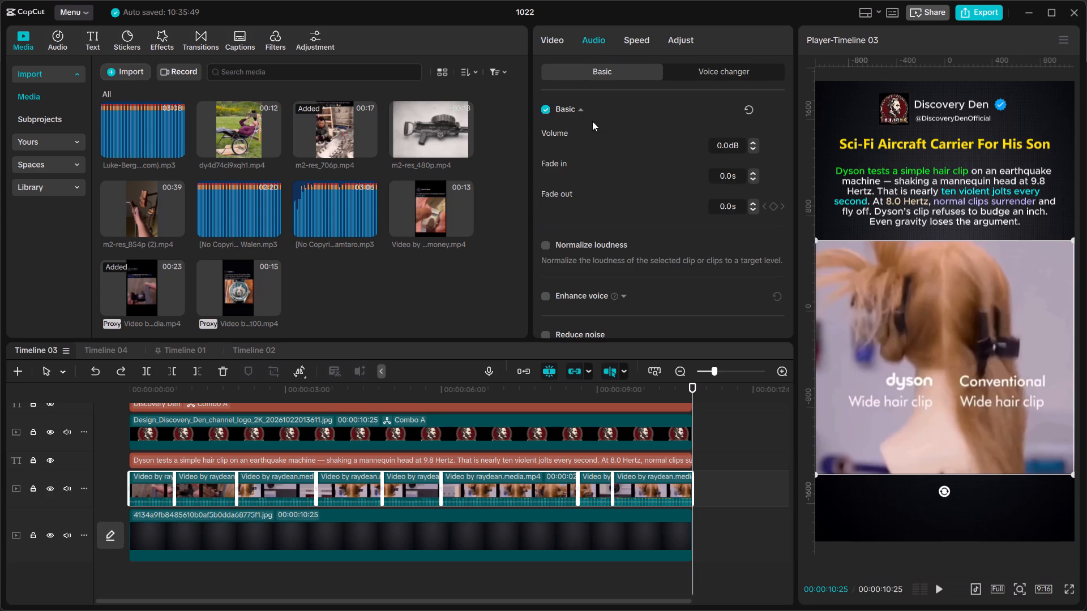
left_click_drag(596, 139, 523, 147)
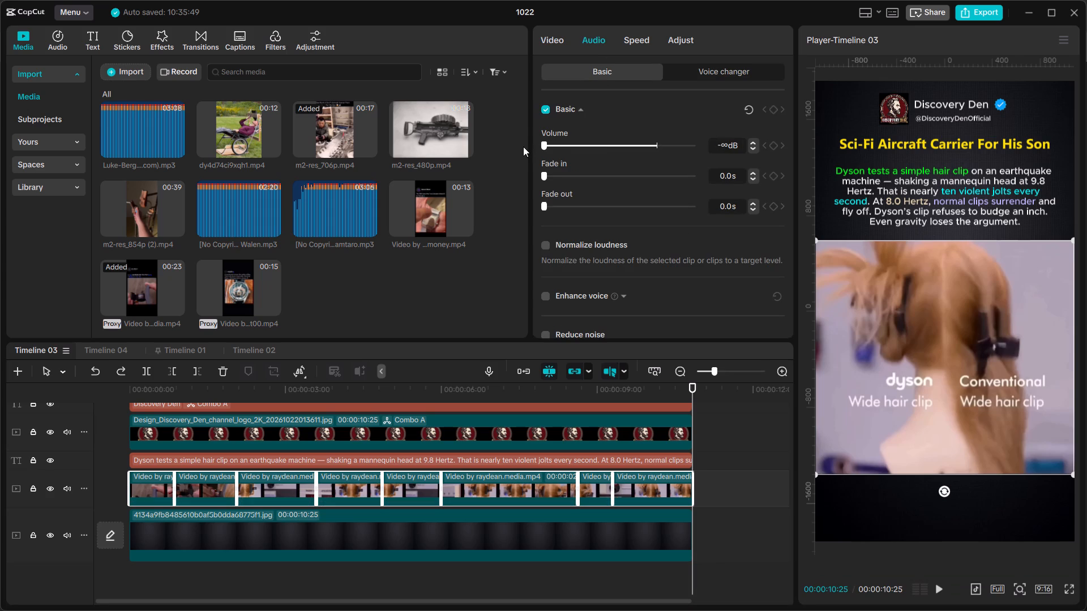
left_click_drag(523, 147, 518, 146)
left_click(735, 421)
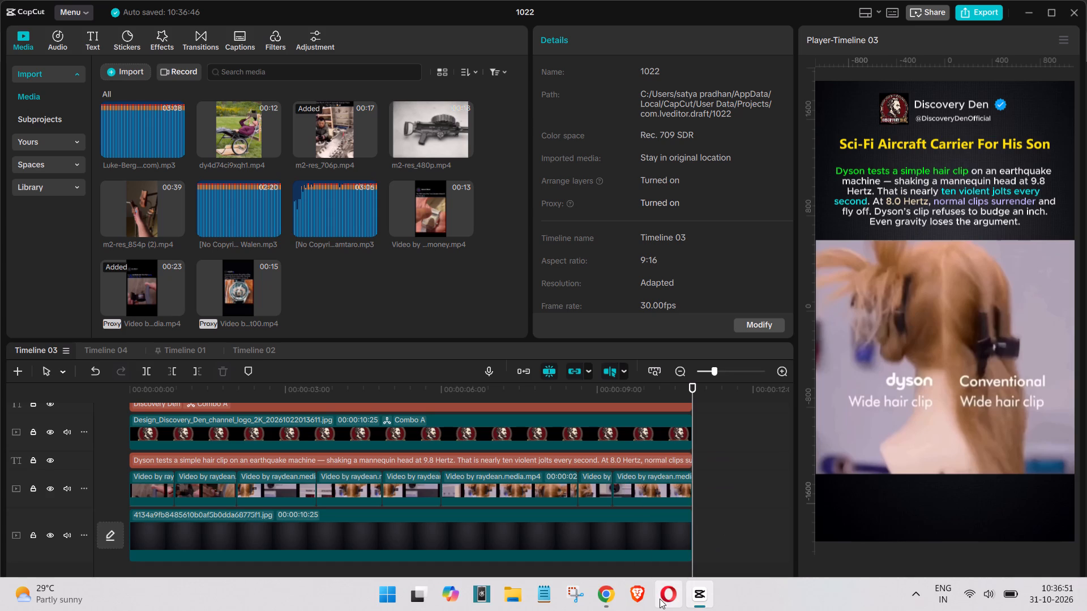
Switch to the Opera browser and open the YouTube home page in a new tab from the Discovery Den Studio page.
left_click(660, 599)
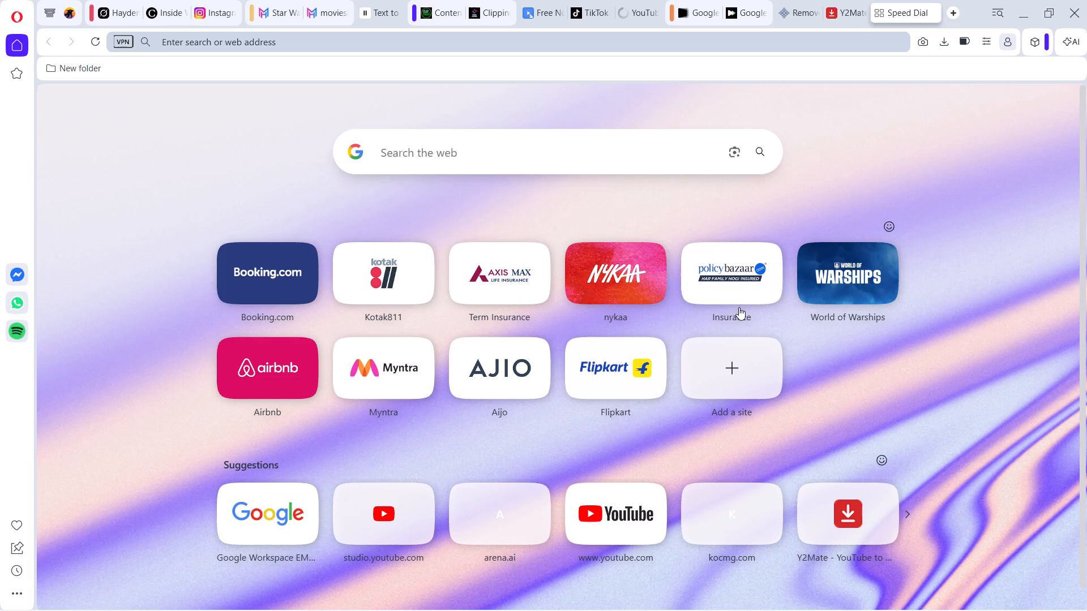
left_click(627, 23)
left_click(627, 19)
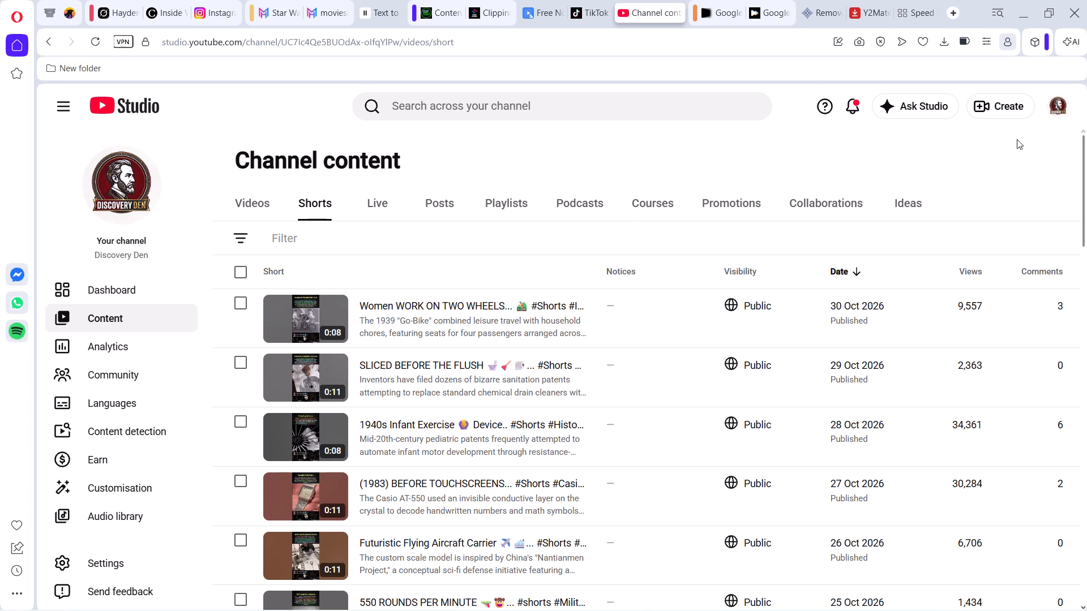
left_click(1050, 105)
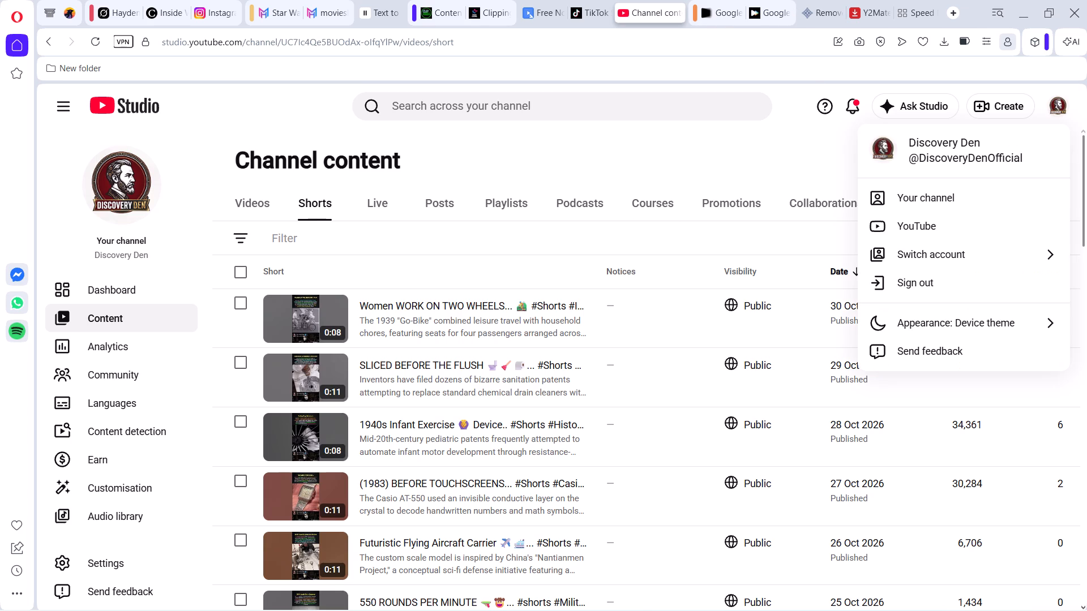
left_click(928, 197)
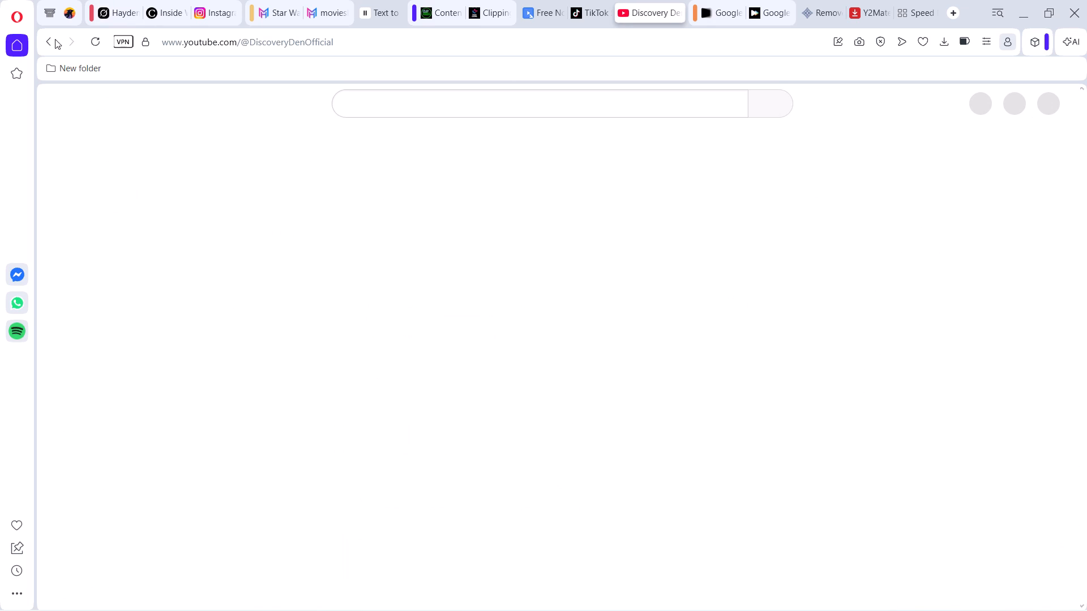
left_click(50, 42)
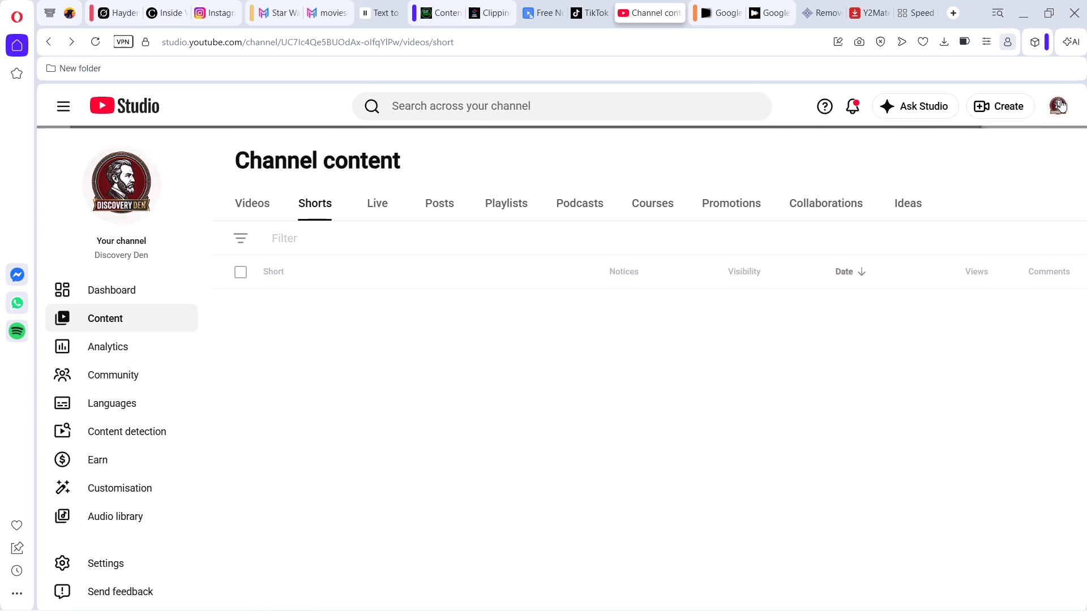
left_click(1060, 100)
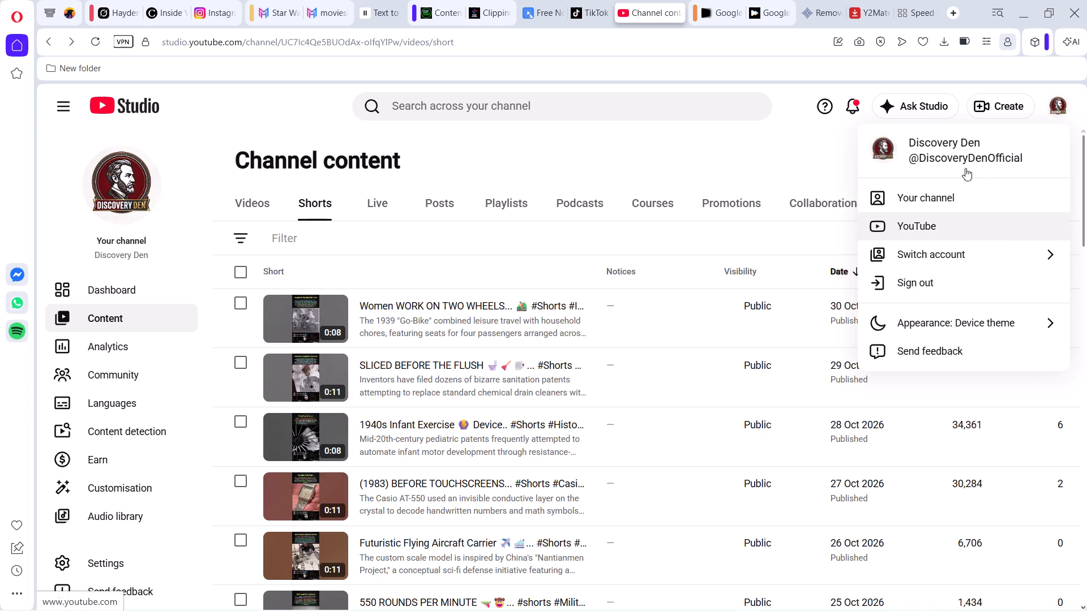
right_click(951, 220)
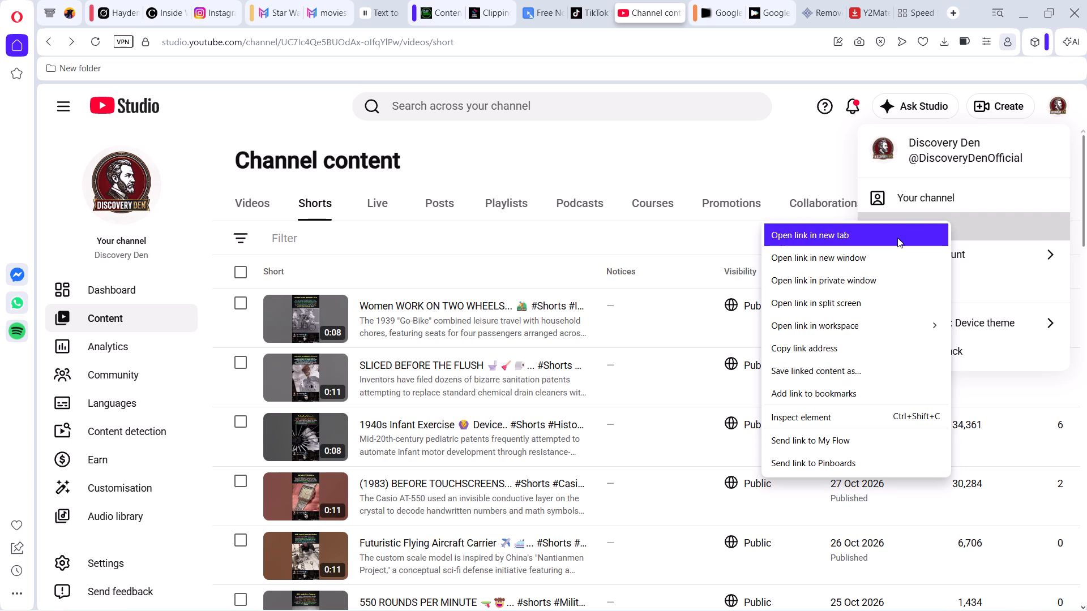
left_click(897, 238)
left_click(671, 10)
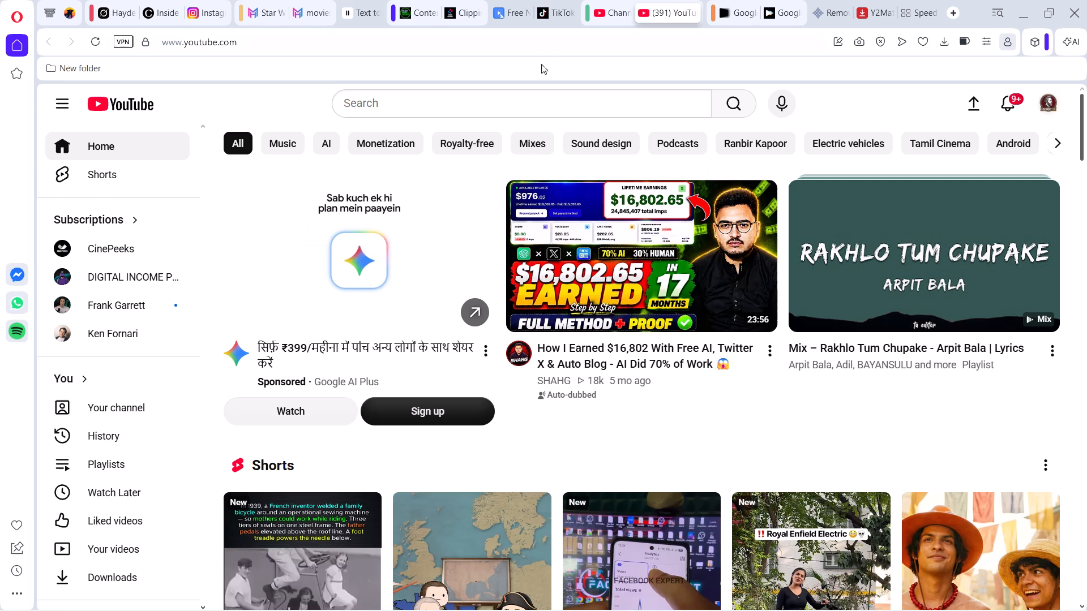
Search YouTube for "trending background music" from the earlier searches.
left_click(511, 109)
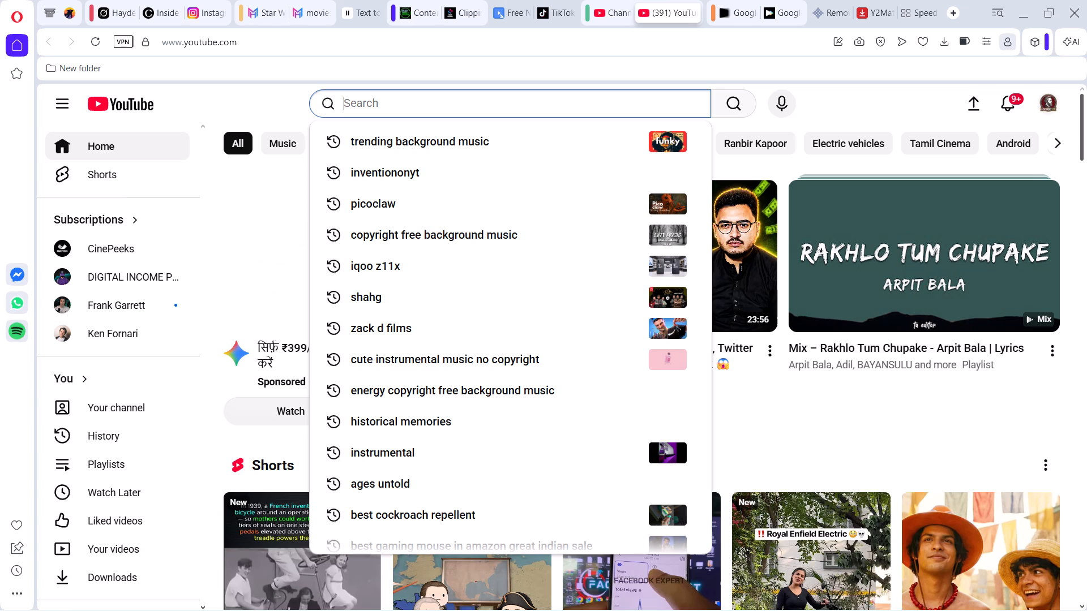
scroll(832, 414, "down", 2)
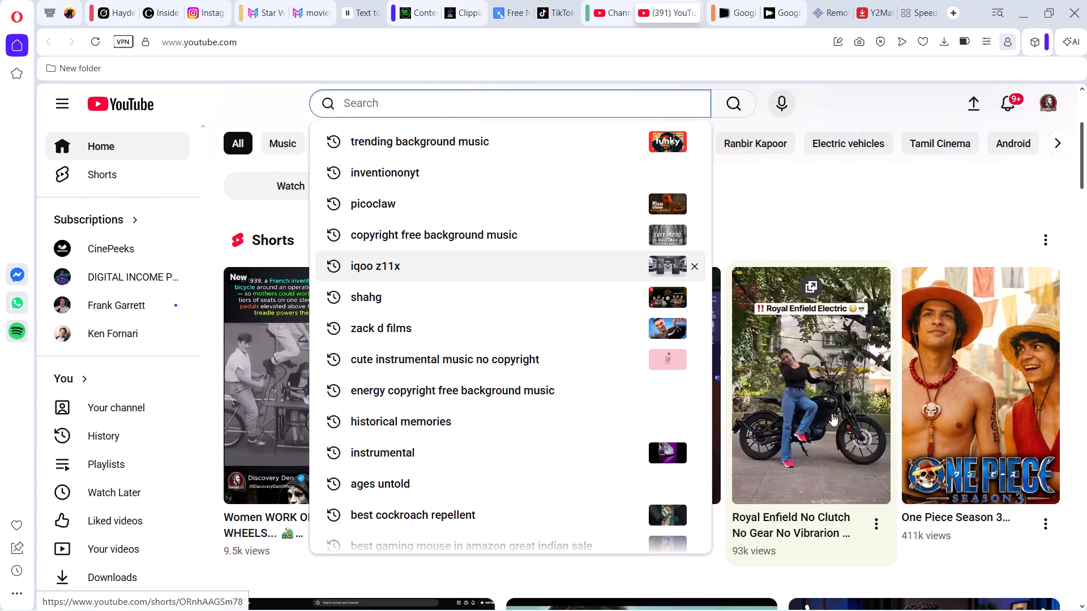
scroll(832, 414, "up", 5)
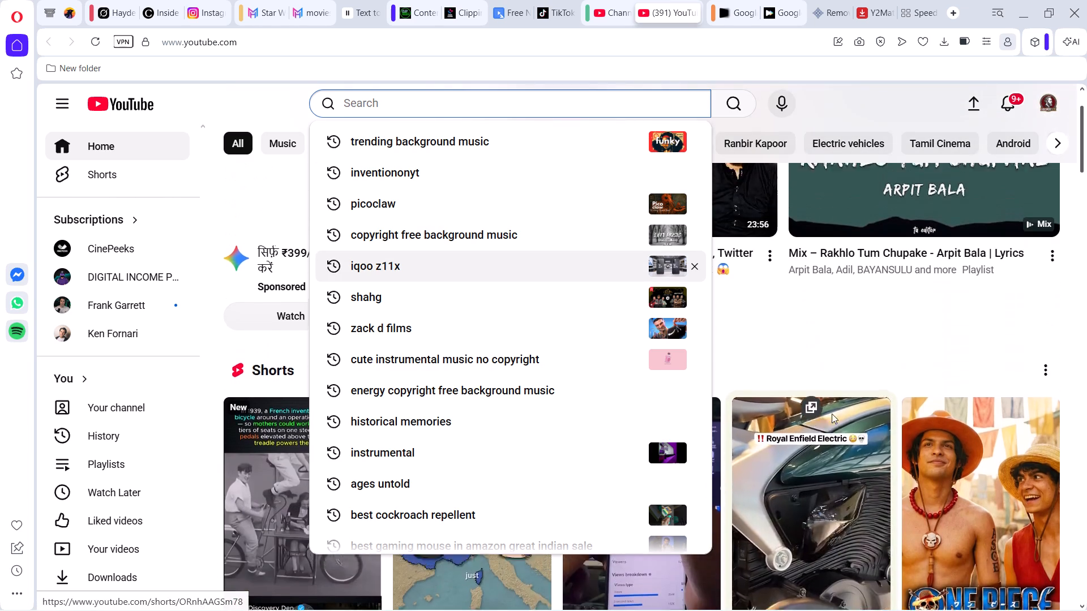
scroll(832, 414, "up", 2)
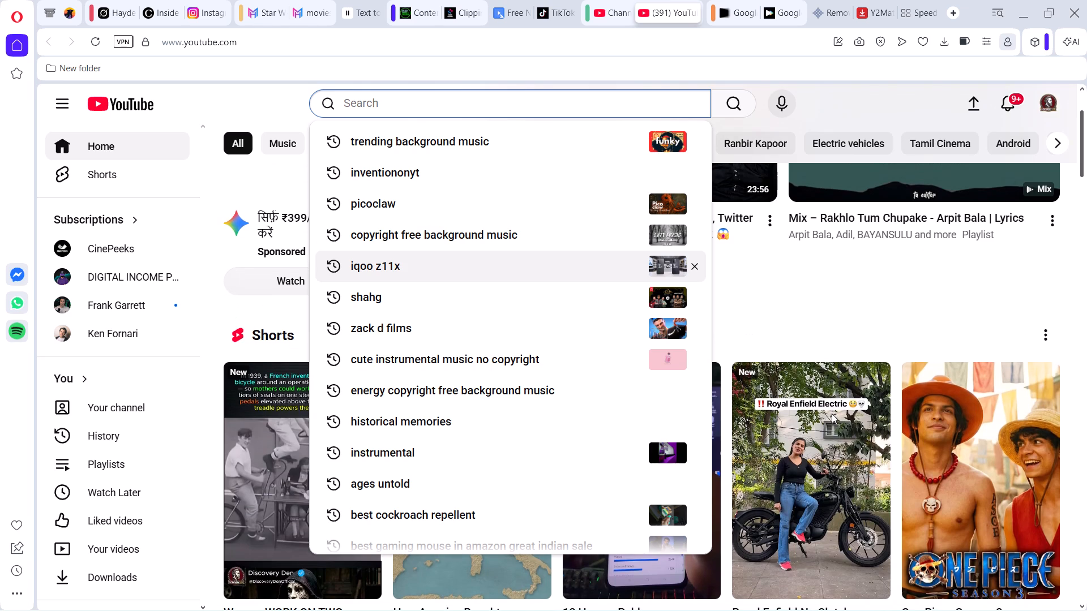
scroll(832, 414, "up", 1)
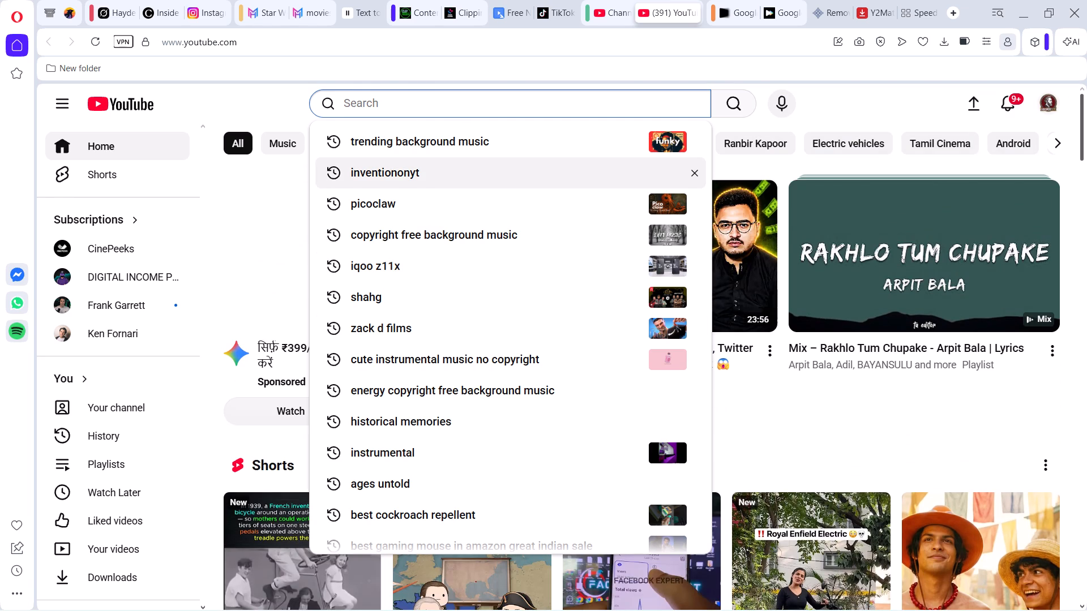
left_click(456, 147)
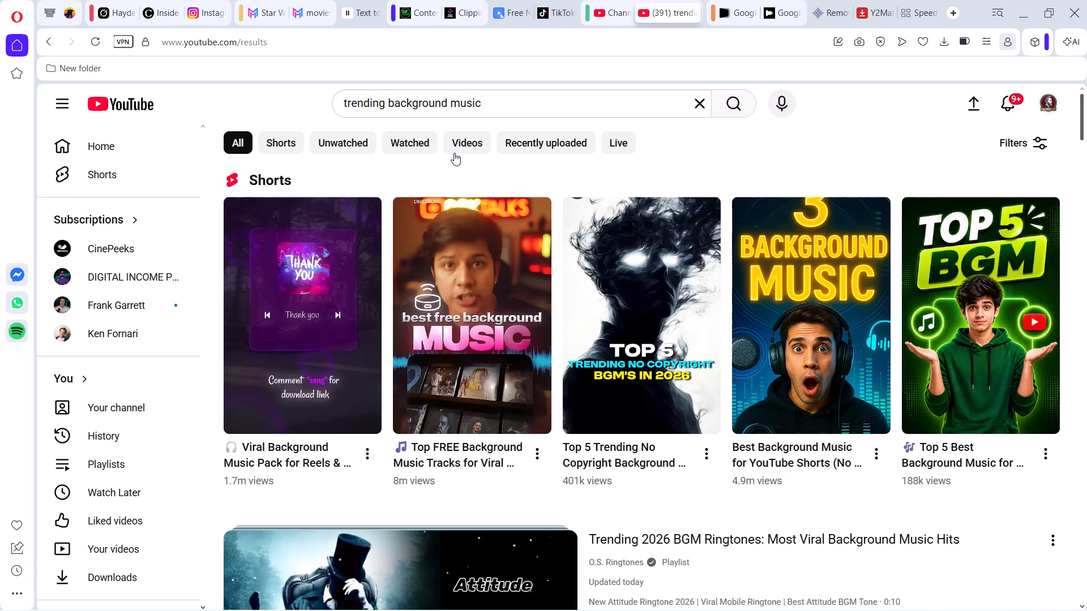
Look through the background music results and filter them to Creative Commons.
scroll(597, 491, "down", 5)
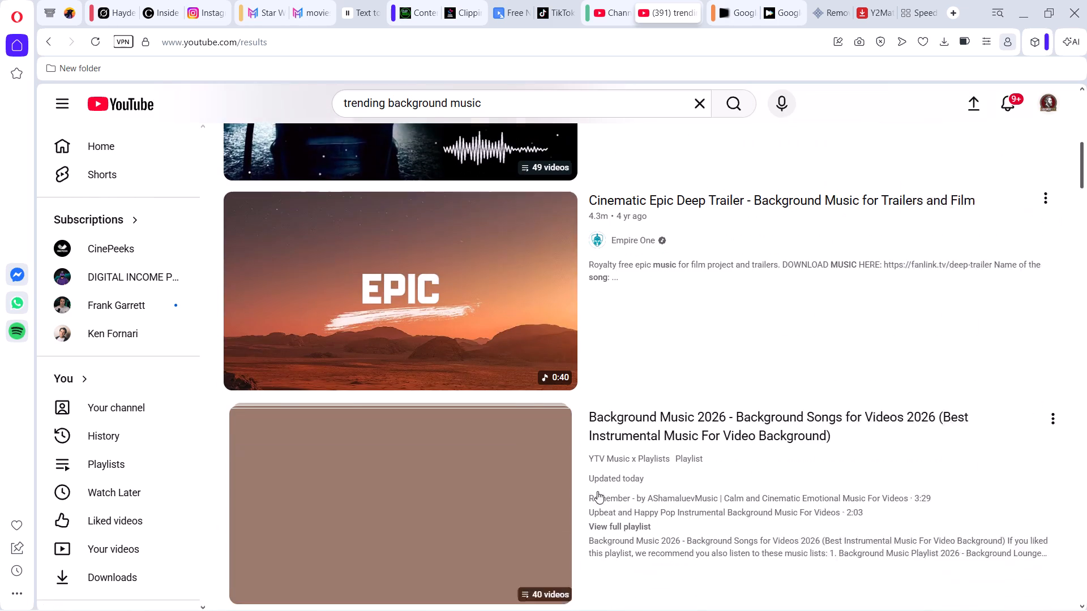
scroll(597, 491, "down", 1)
scroll(597, 491, "right", 1)
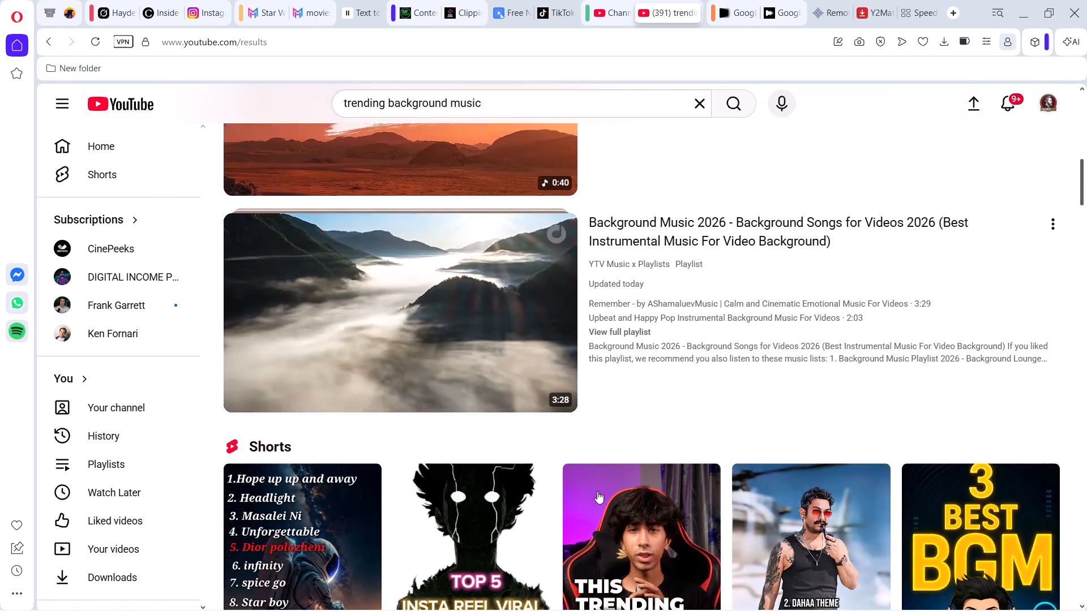
scroll(995, 135, "up", 7)
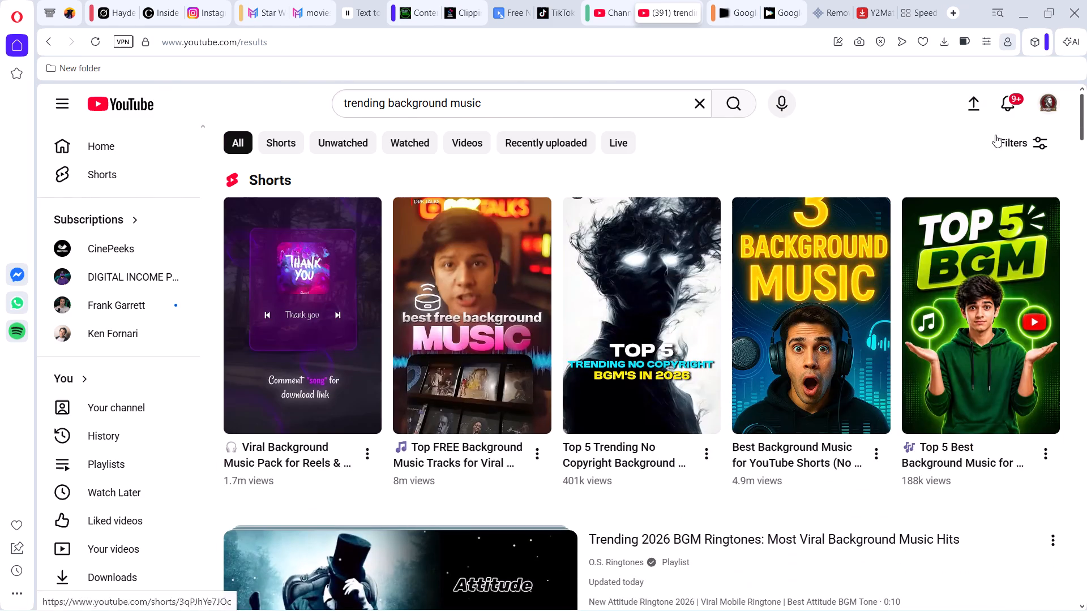
scroll(995, 135, "up", 1)
left_click(1017, 139)
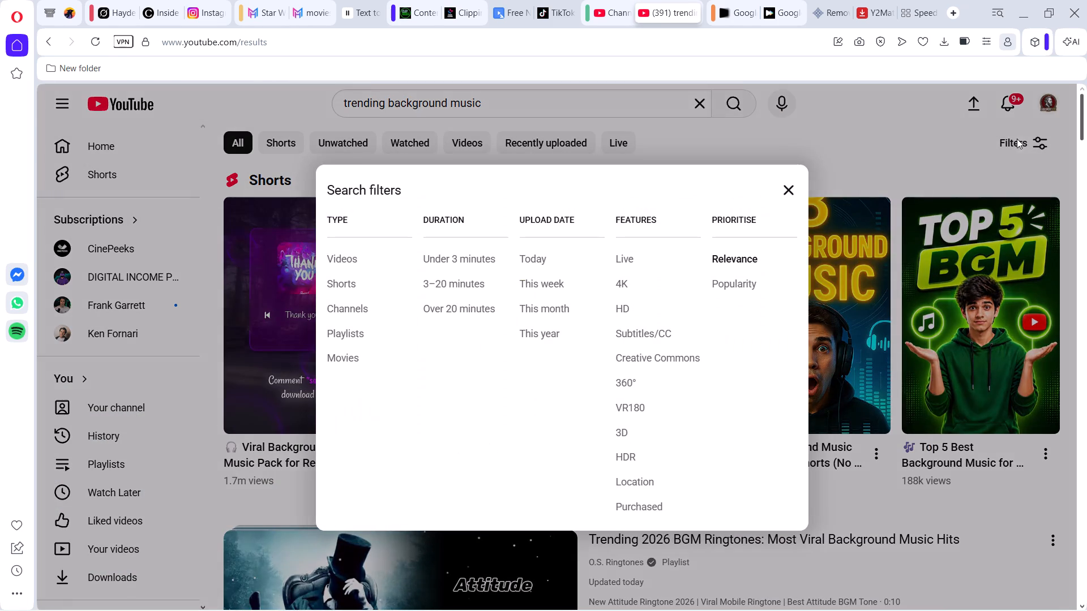
left_click(675, 355)
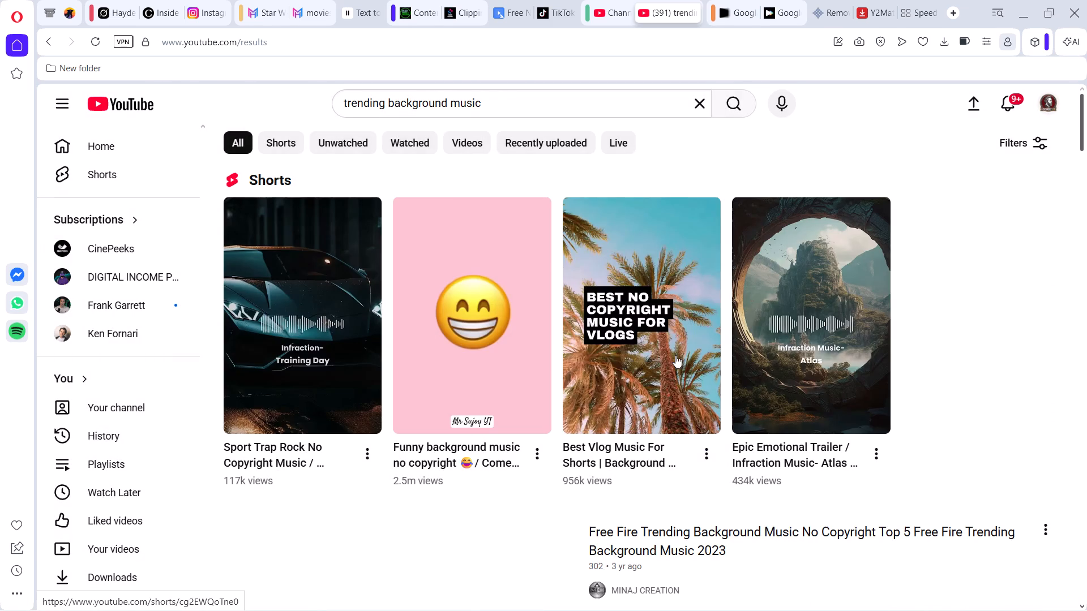
Find the NCS CREATION 1M "#trending (No Copyright) Bgm English Ringtones" video in the filtered results and listen to it.
scroll(675, 355, "down", 5)
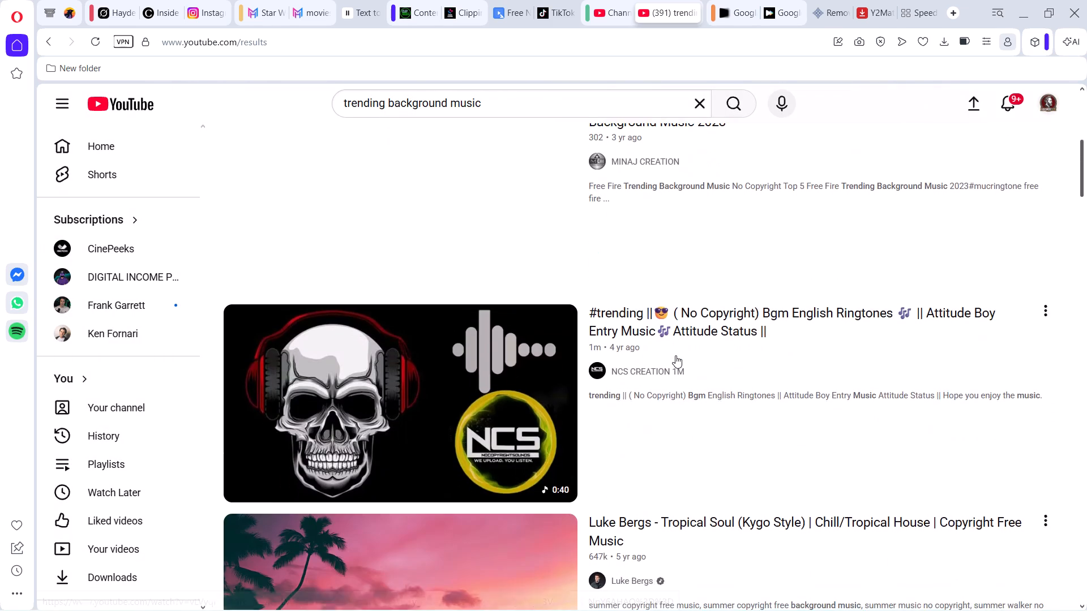
scroll(675, 355, "down", 1)
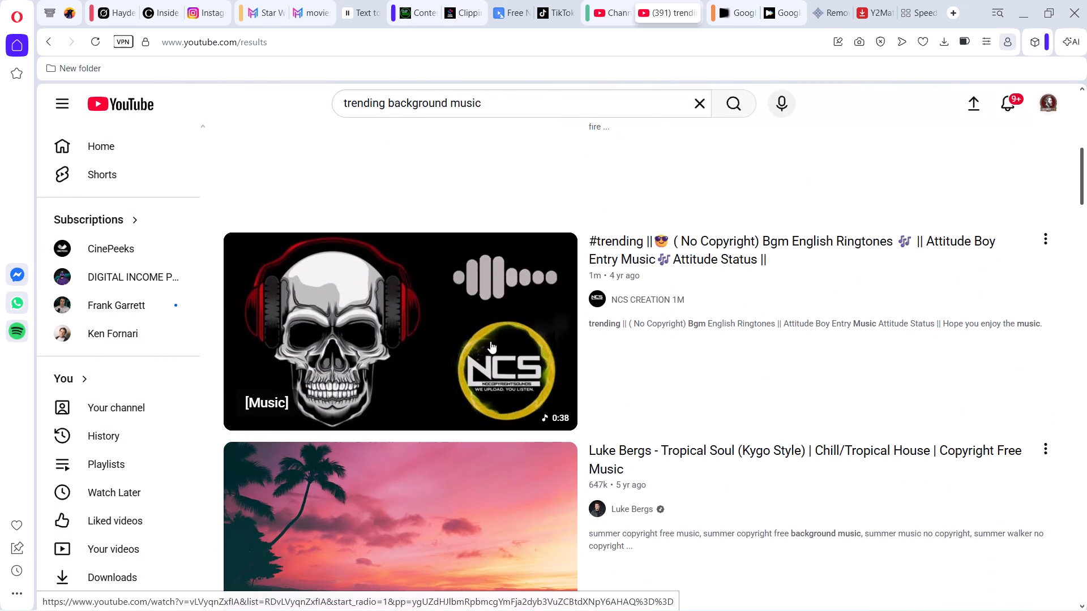
left_click(539, 407)
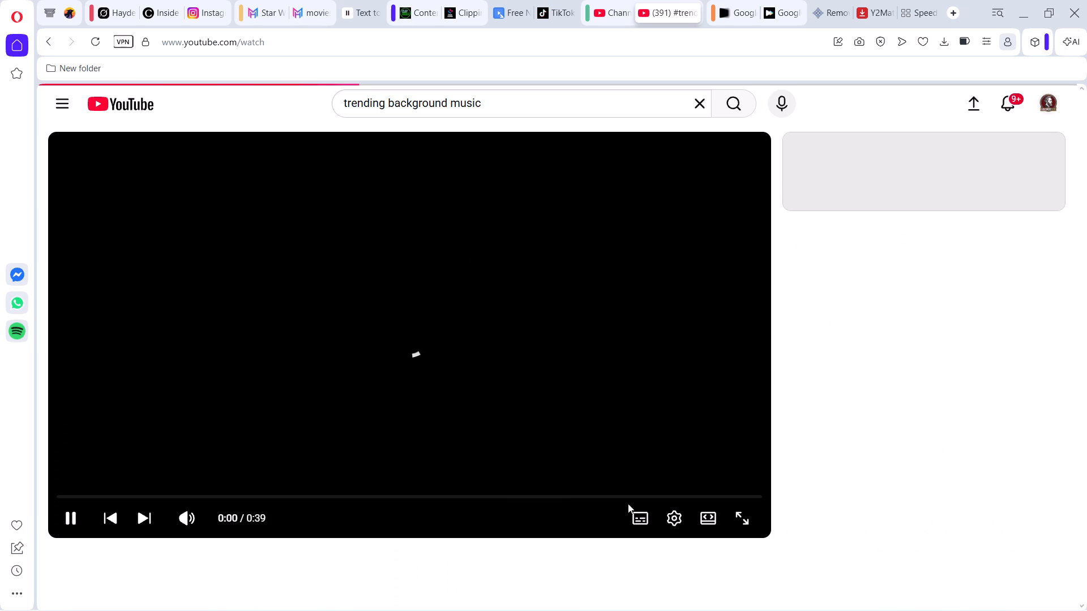
left_click(675, 520)
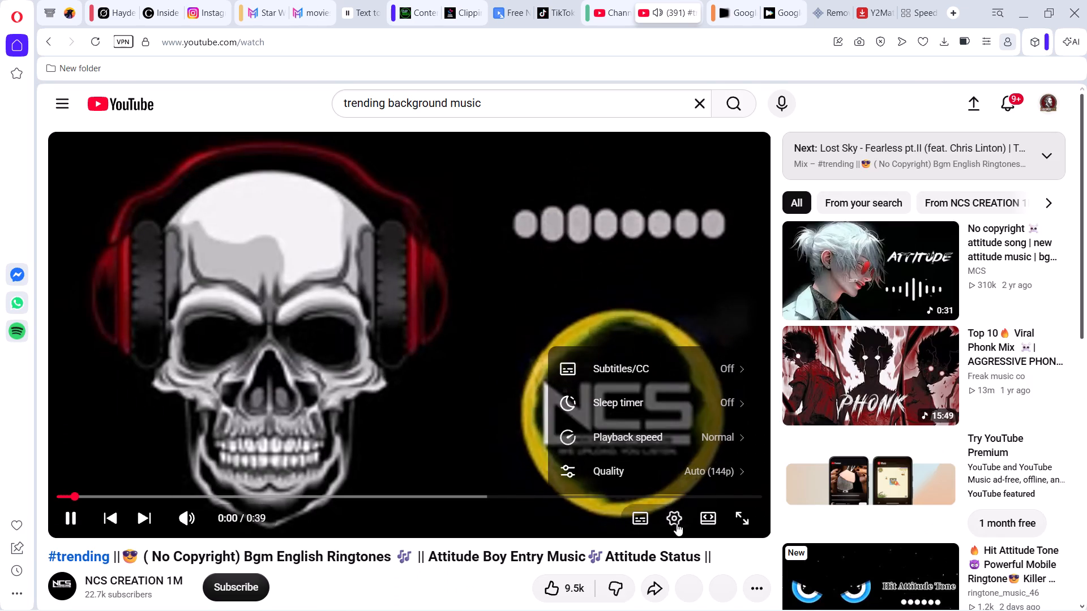
left_click(677, 523)
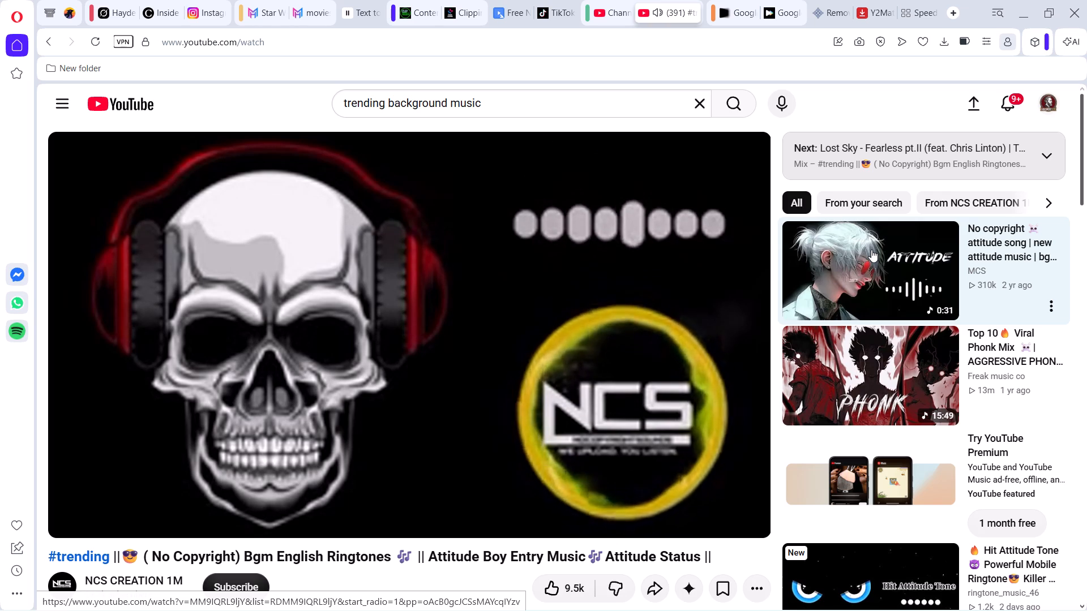
Listen to the suggested MCS track "No copyright attitude song | new attitude music".
left_click(862, 256)
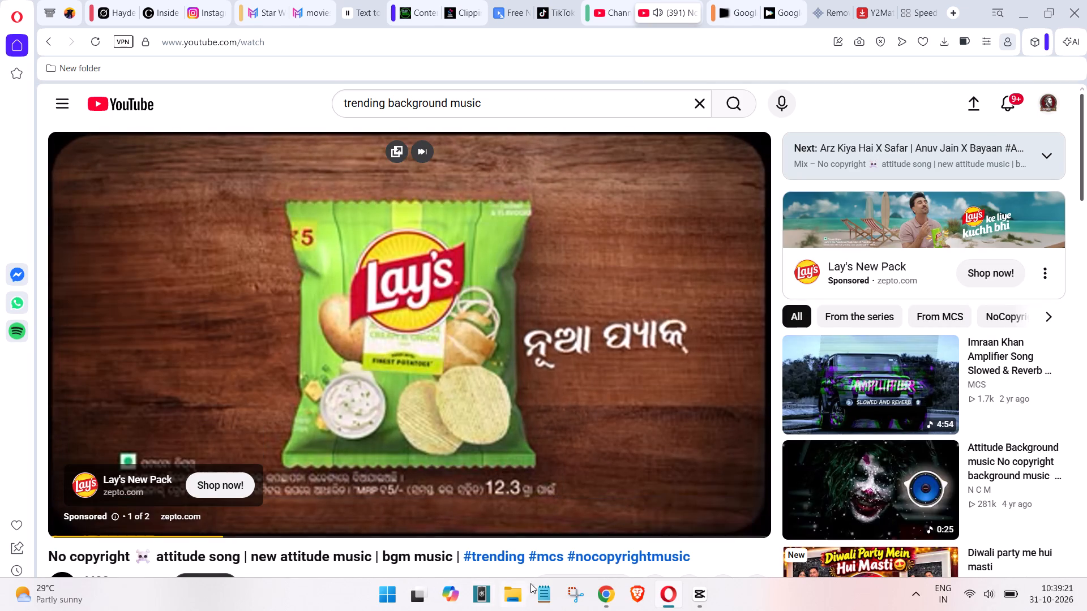
left_click(673, 519)
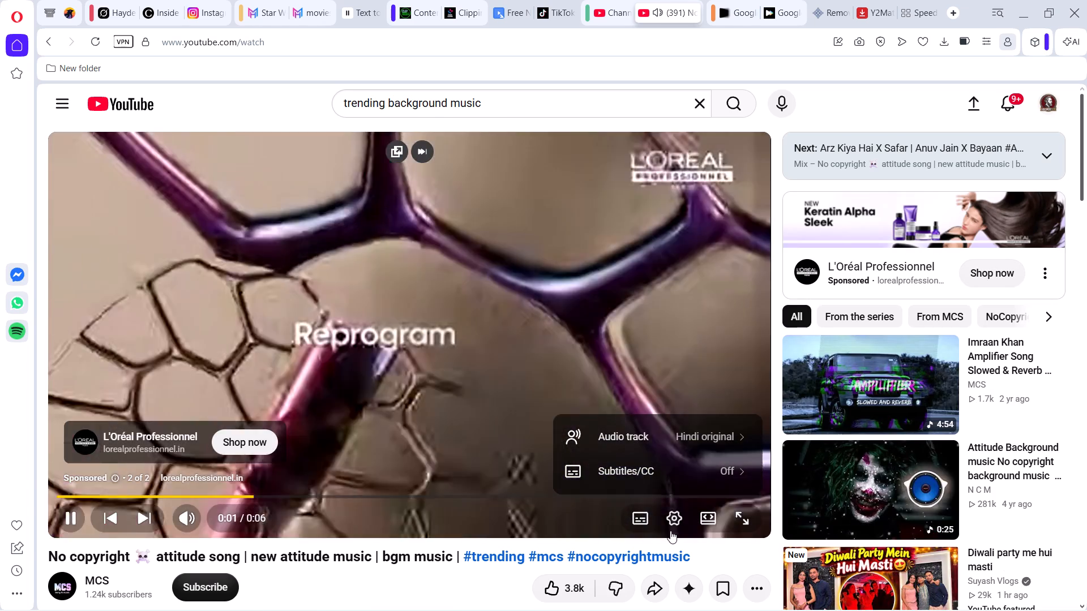
left_click(673, 522)
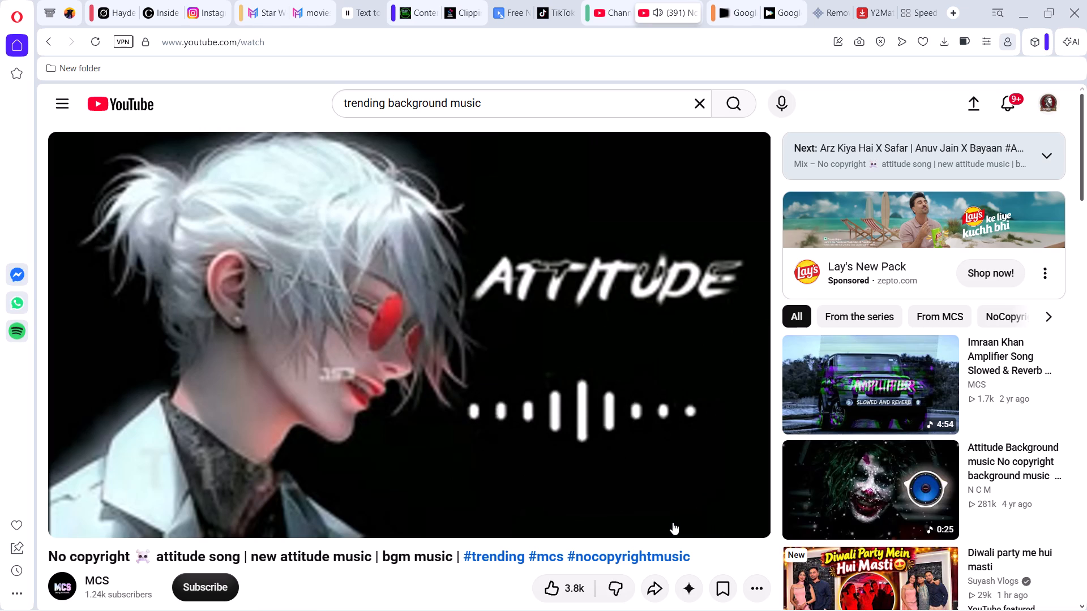
Listen to the suggested N C M video "Attitude Background music No copyright background music", return to the MCS track, and close its tab.
left_click(872, 459)
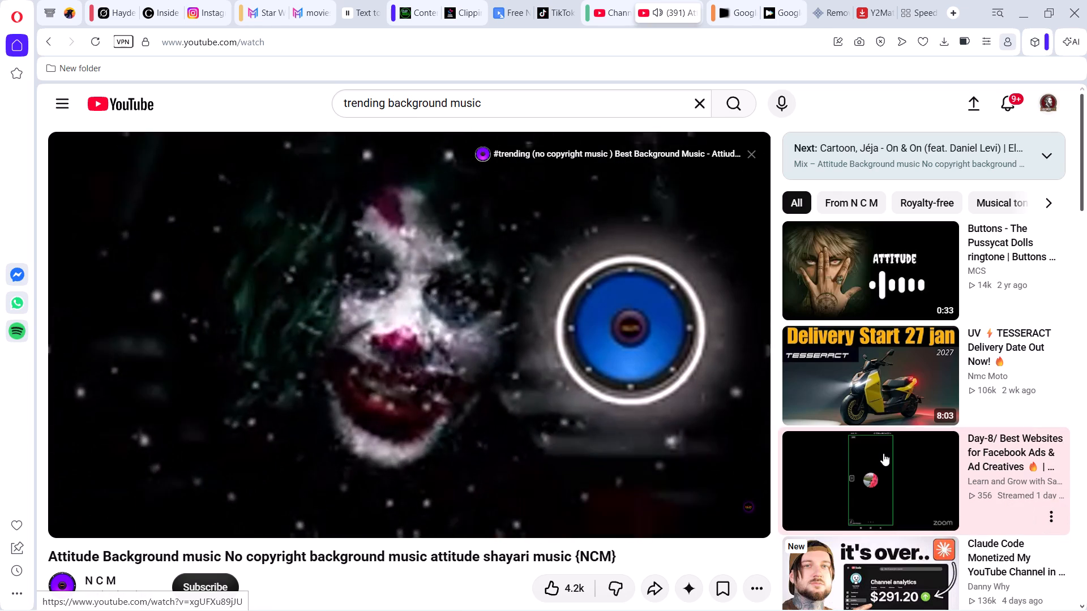
scroll(883, 453, "down", 6)
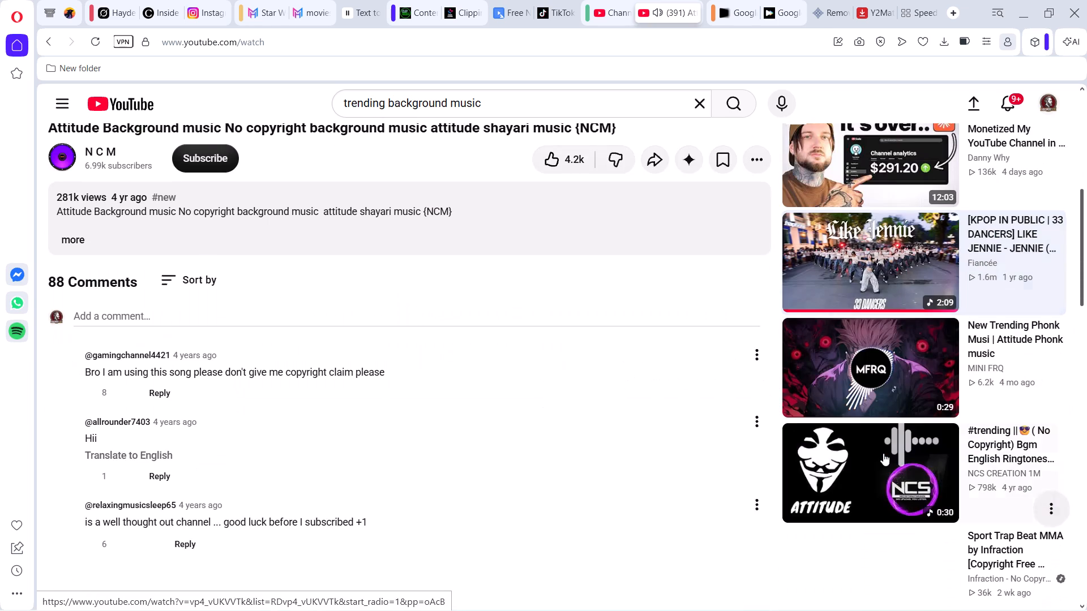
scroll(883, 453, "down", 2)
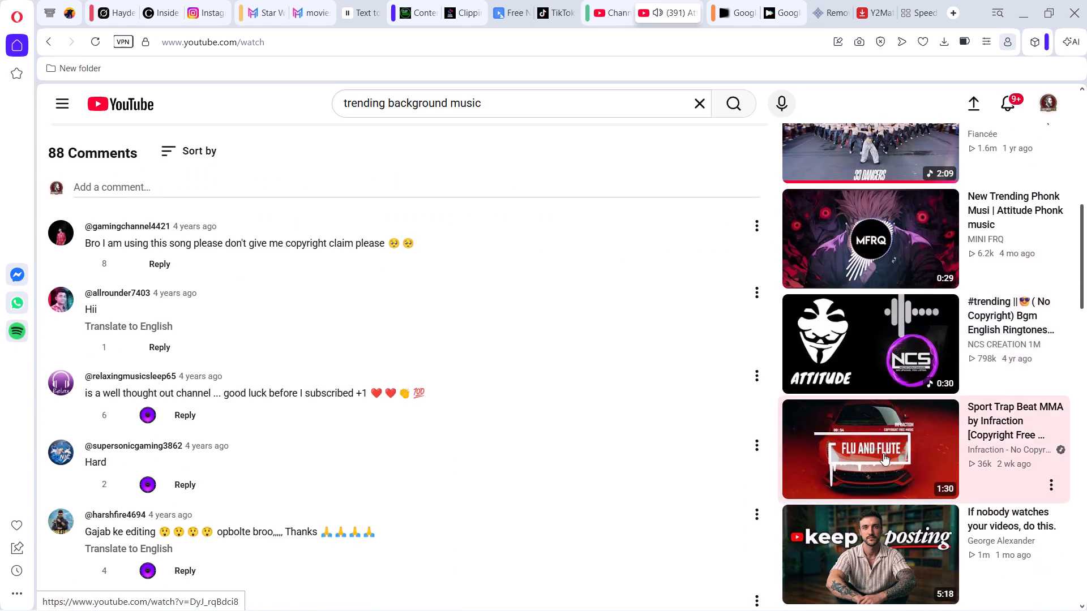
scroll(883, 453, "up", 10)
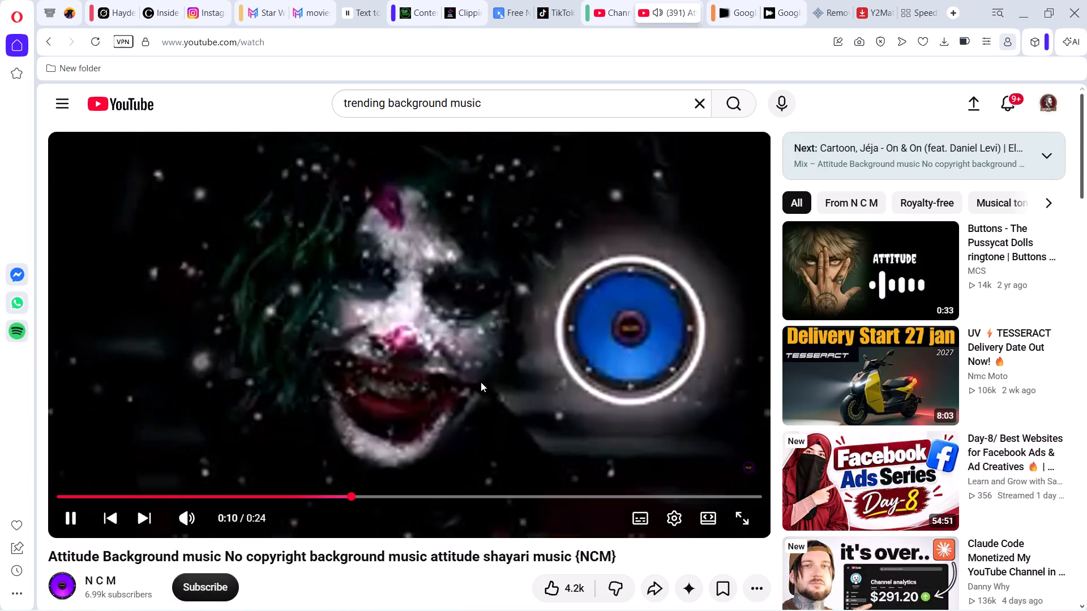
left_click(470, 369)
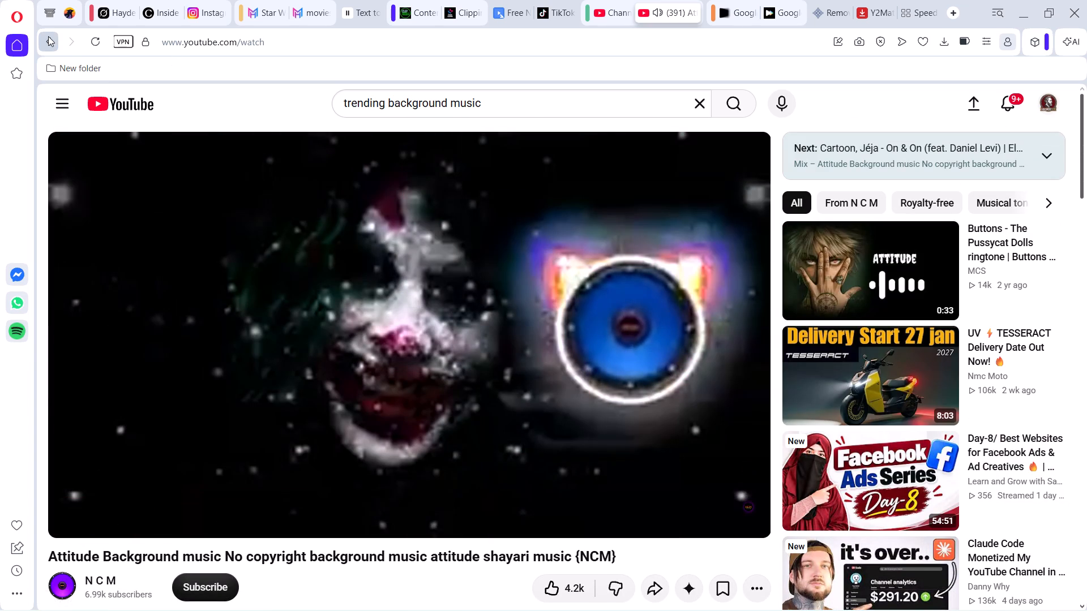
left_click(48, 37)
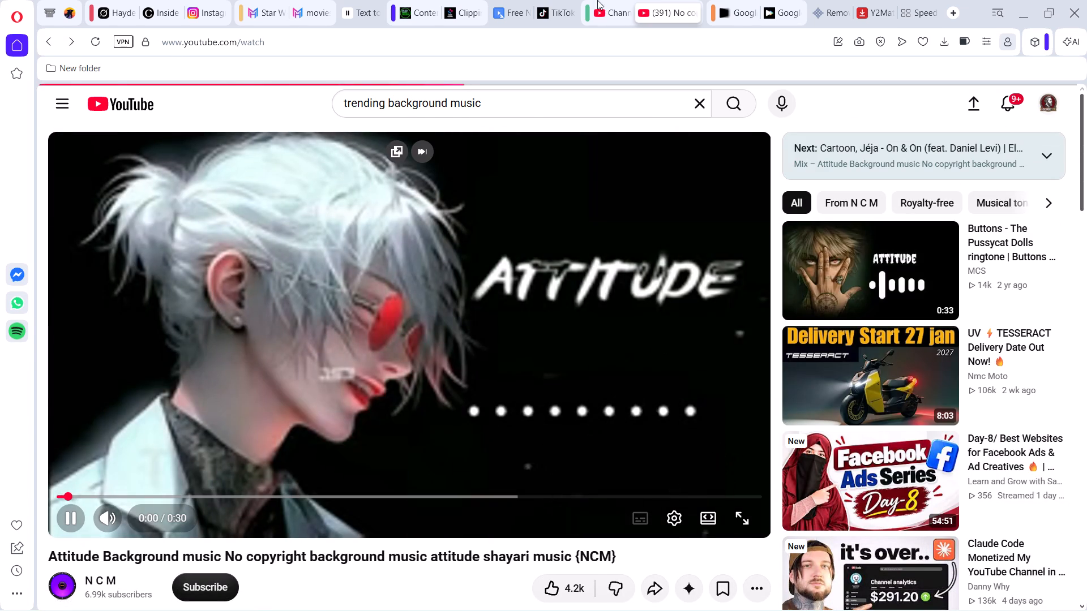
left_click(692, 15)
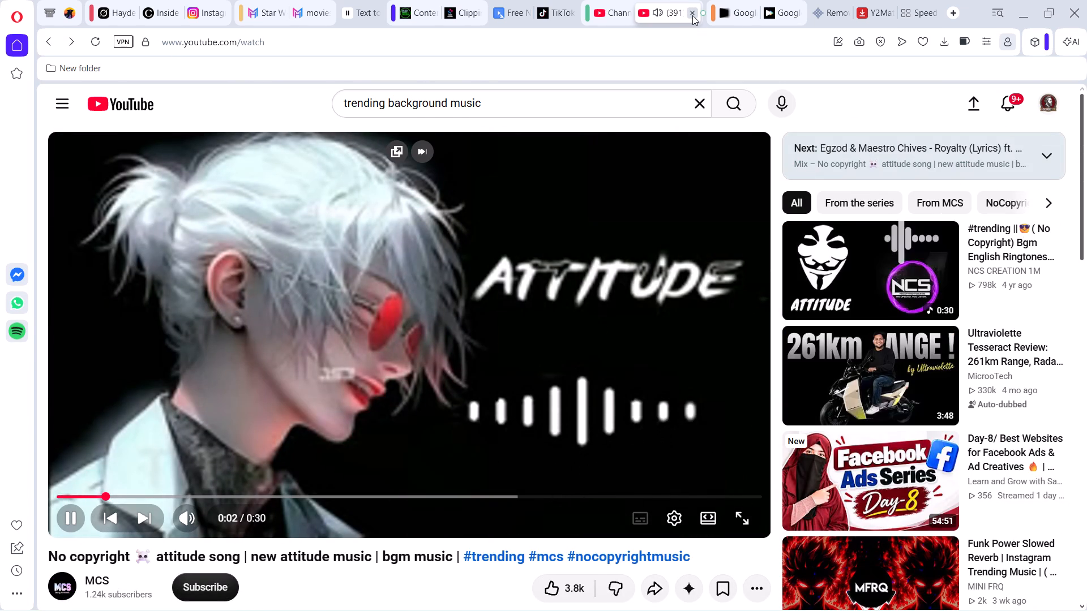
Switch to CapCut, preview the opening seconds of Timeline 03, and check its export settings without exporting.
left_click(1023, 5)
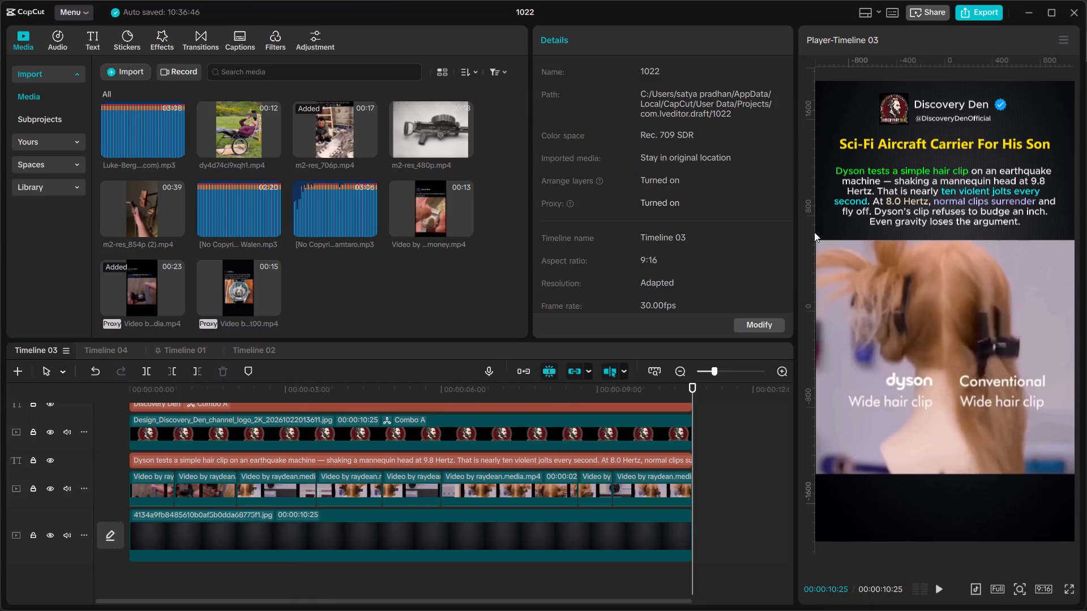
key("space")
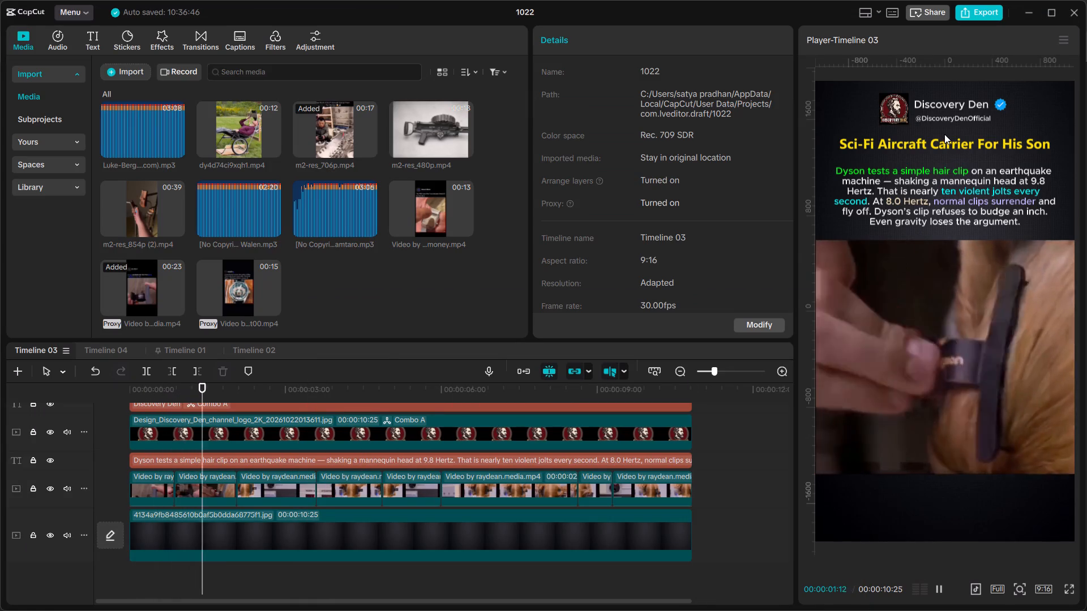
key("space")
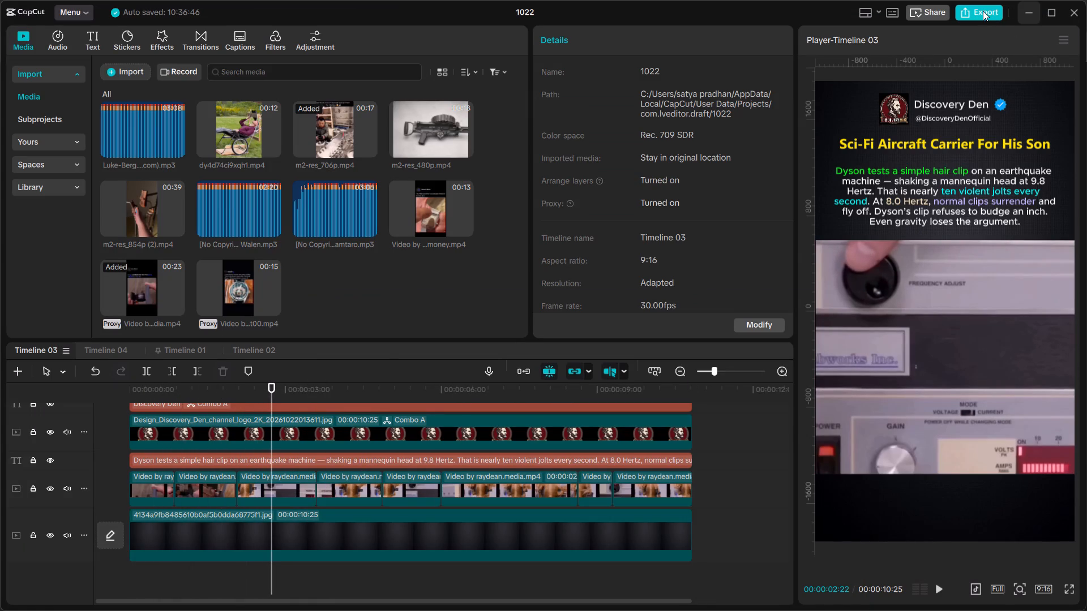
left_click(983, 11)
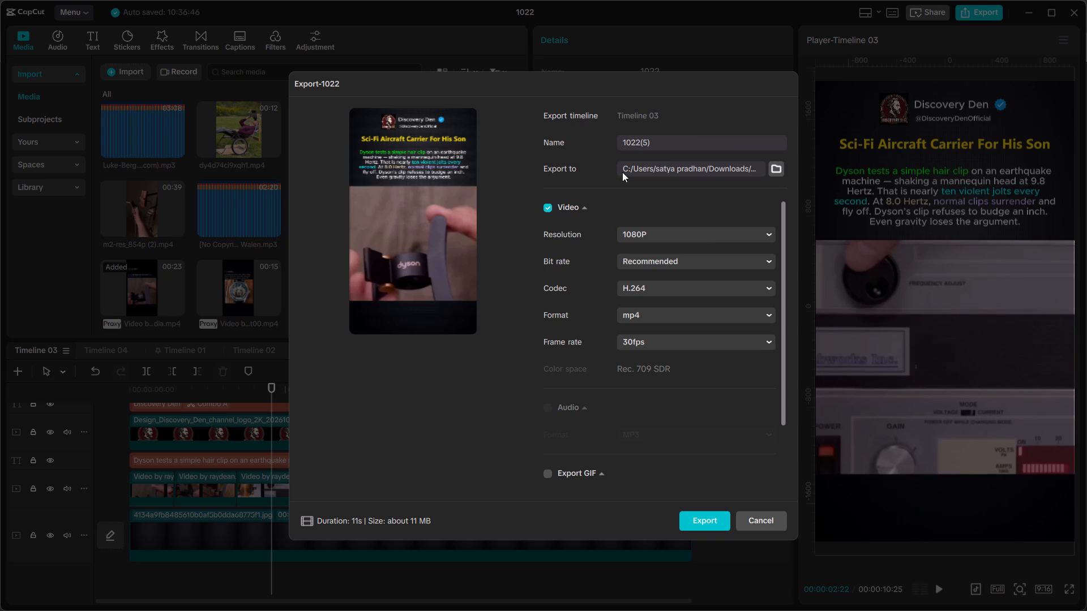